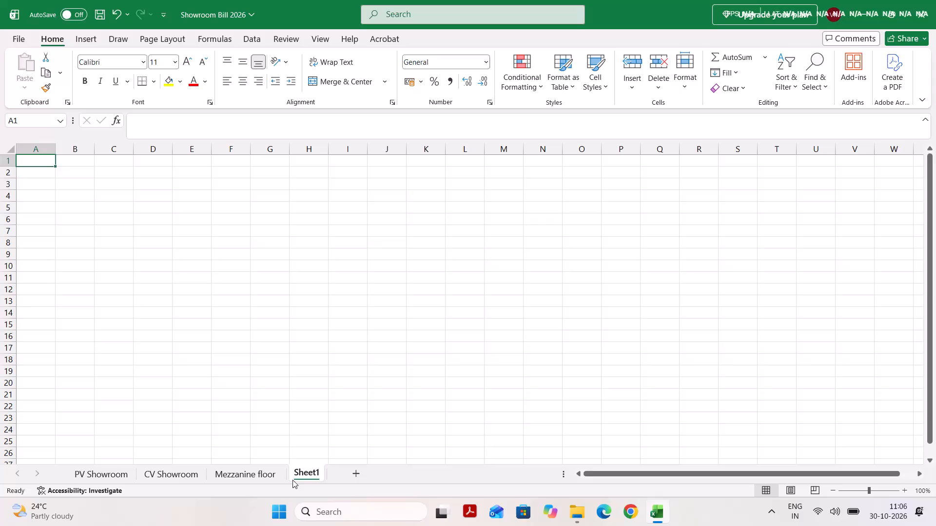
Bring up the worksheet options for Sheet1.
right_click(301, 473)
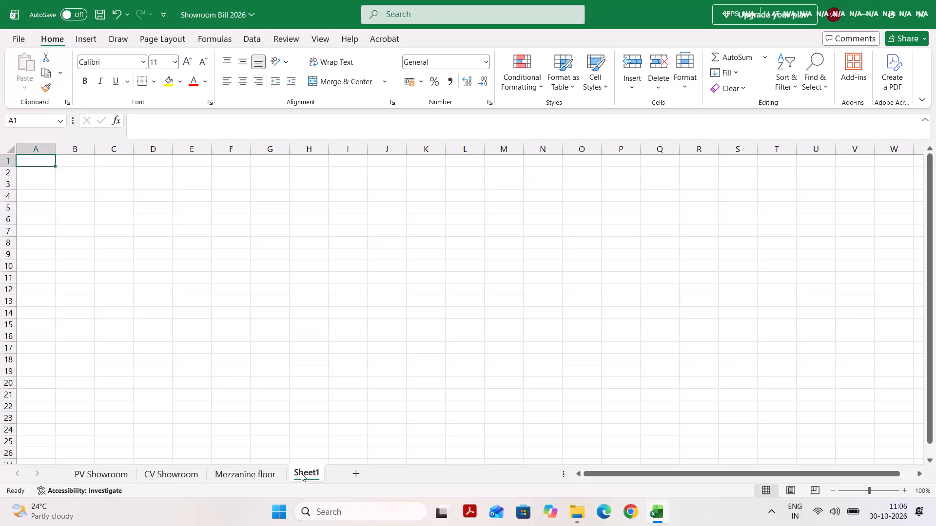
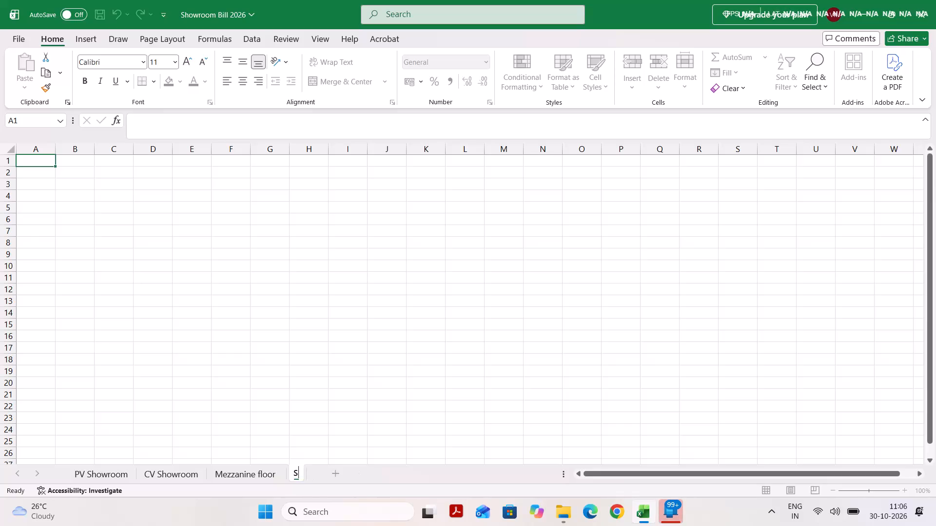
Rename the Sheet1 worksheet as Service area.
type("ervice")
key("space")
type("area")
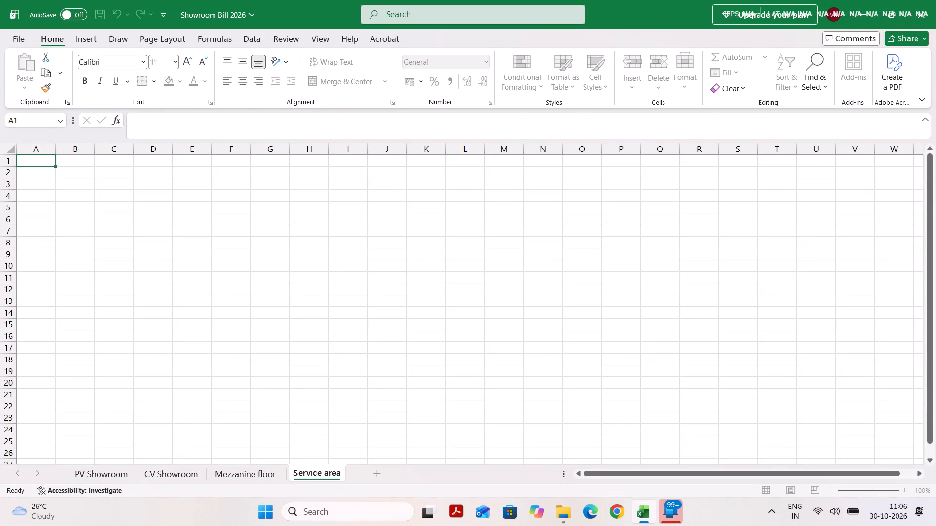
Copy the PV Showroom measurement table from the title in row 3 through the Total area of table row, columns B to N.
left_click(105, 472)
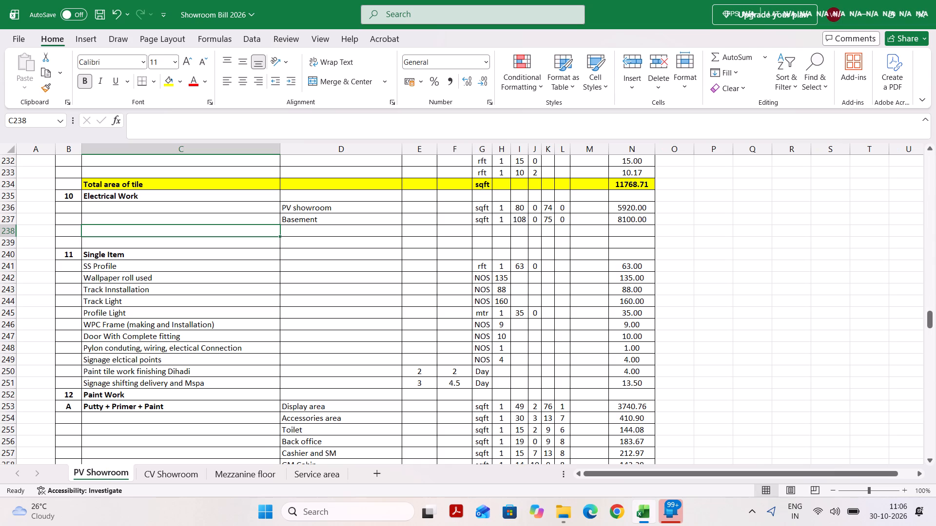
scroll(199, 313, "up", 16)
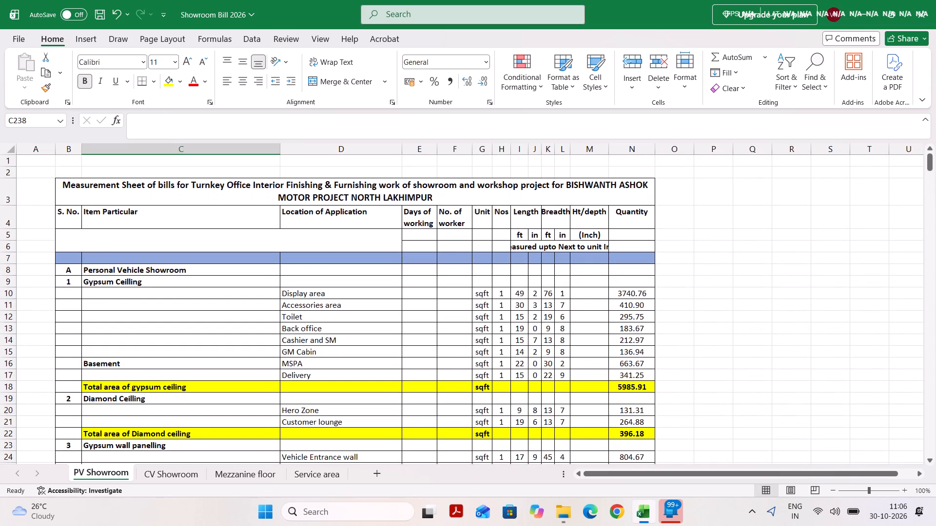
left_click_drag(82, 188, 162, 521)
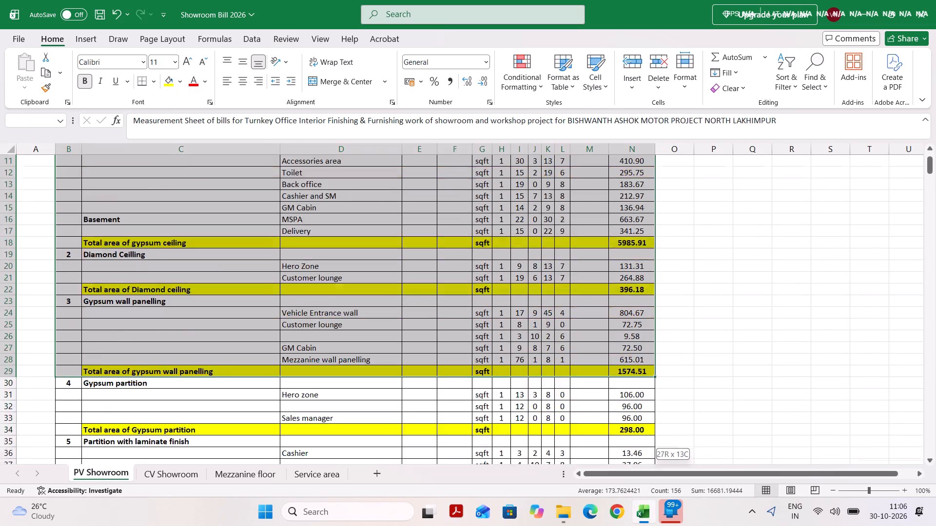
left_click_drag(162, 521, 170, 458)
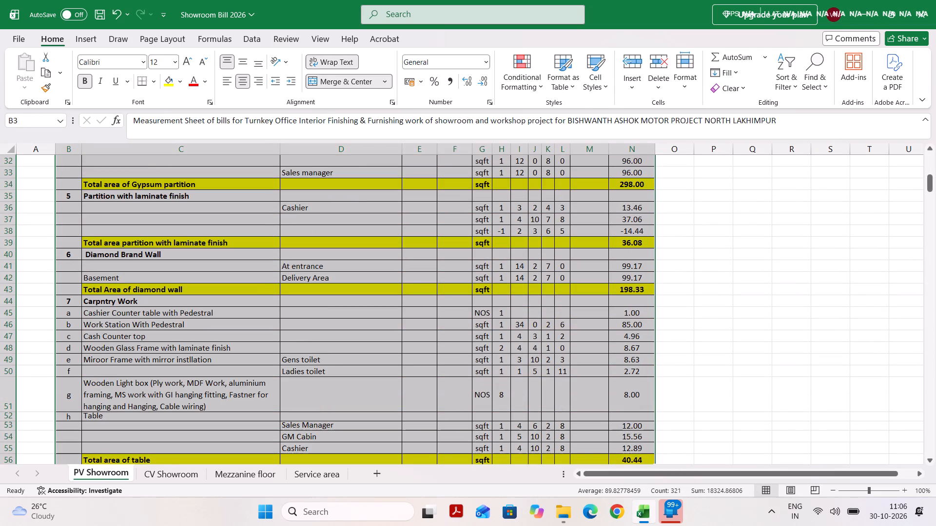
key("ctrl+c")
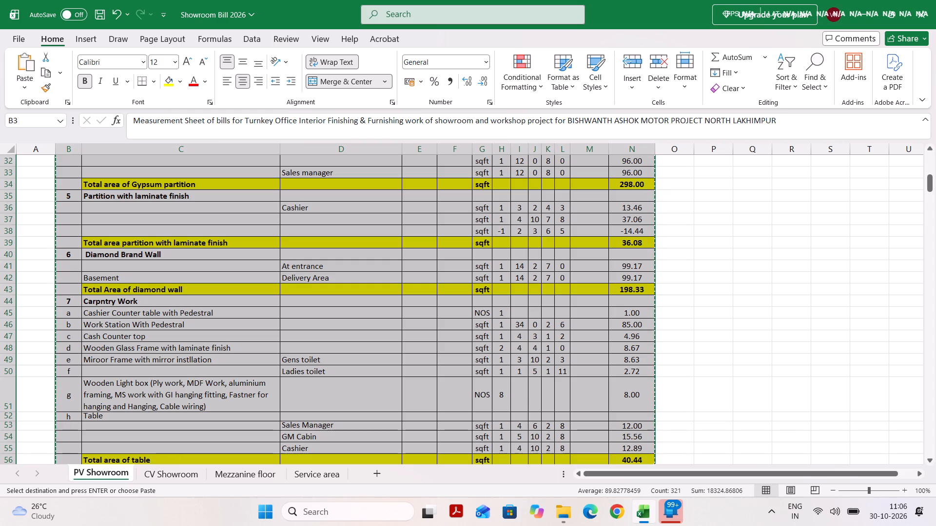
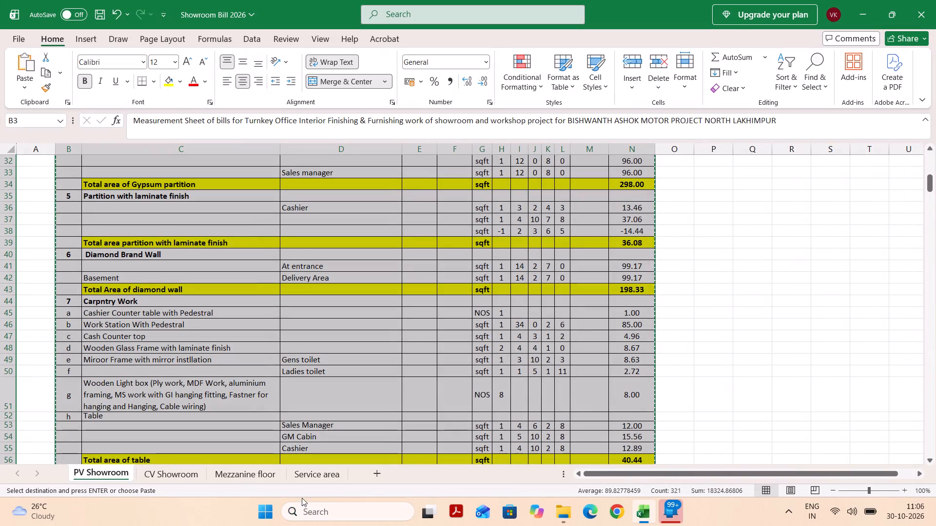
Paste the copied measurement table into the Service area sheet starting at cell B3, keeping the source column widths.
left_click(305, 483)
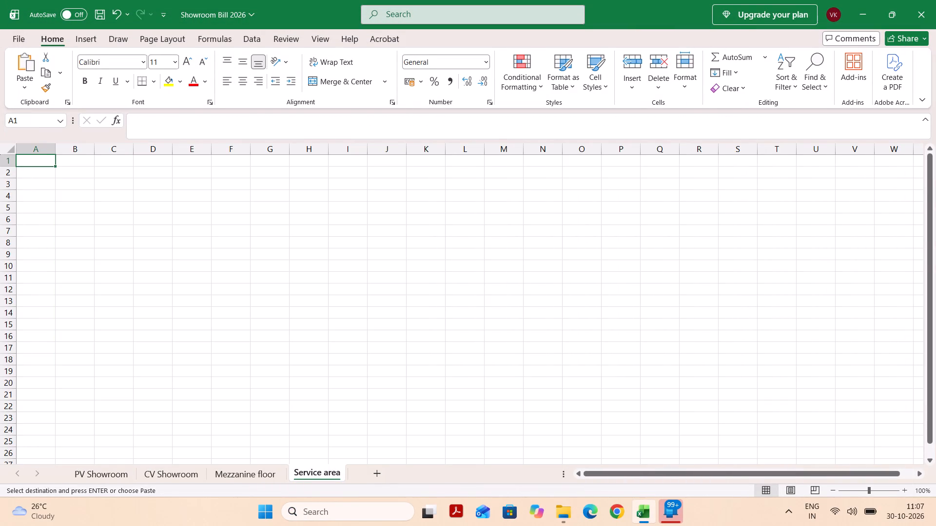
left_click(79, 176)
left_click(77, 188)
key("ctrl+v")
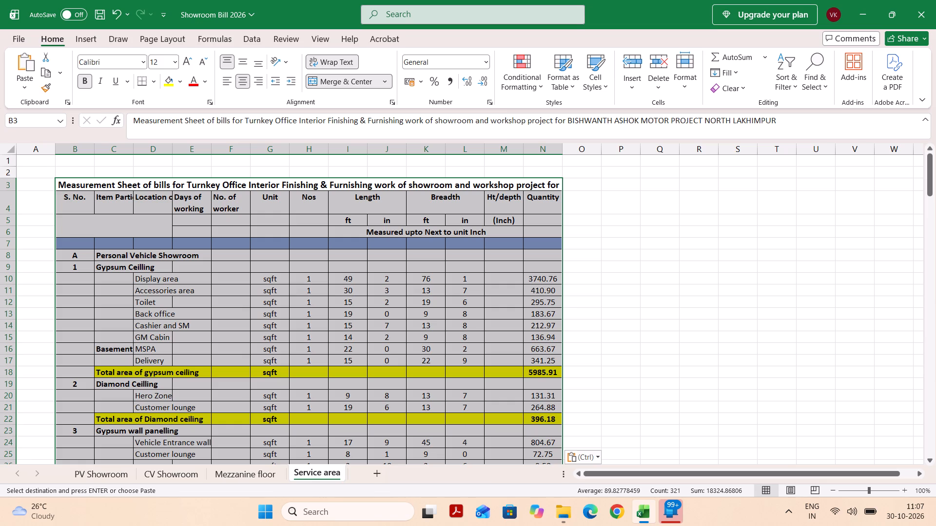
left_click(594, 456)
left_click(590, 367)
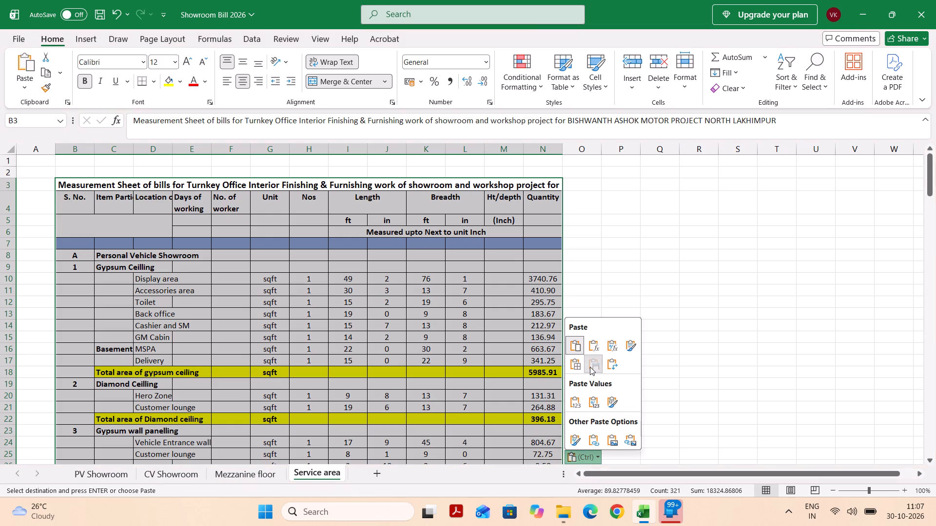
scroll(461, 339, "down", 3)
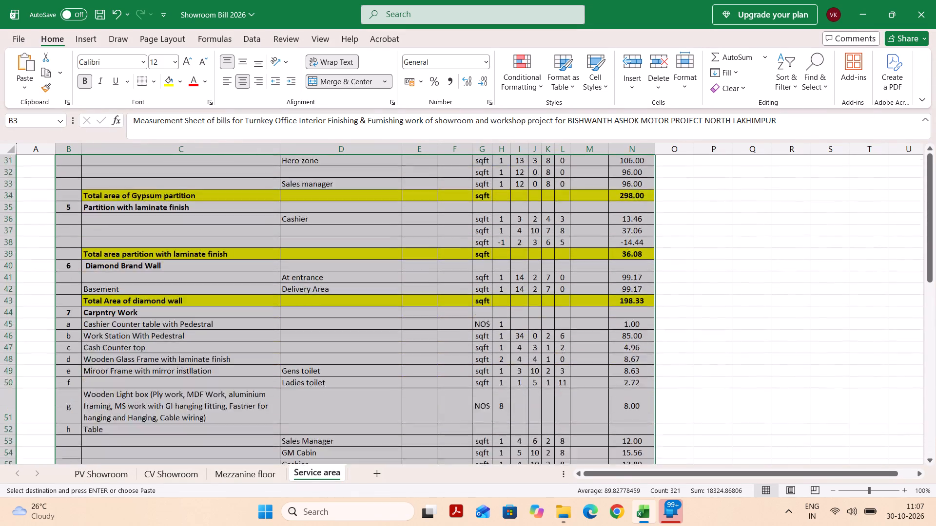
scroll(461, 339, "down", 1)
scroll(461, 339, "up", 3)
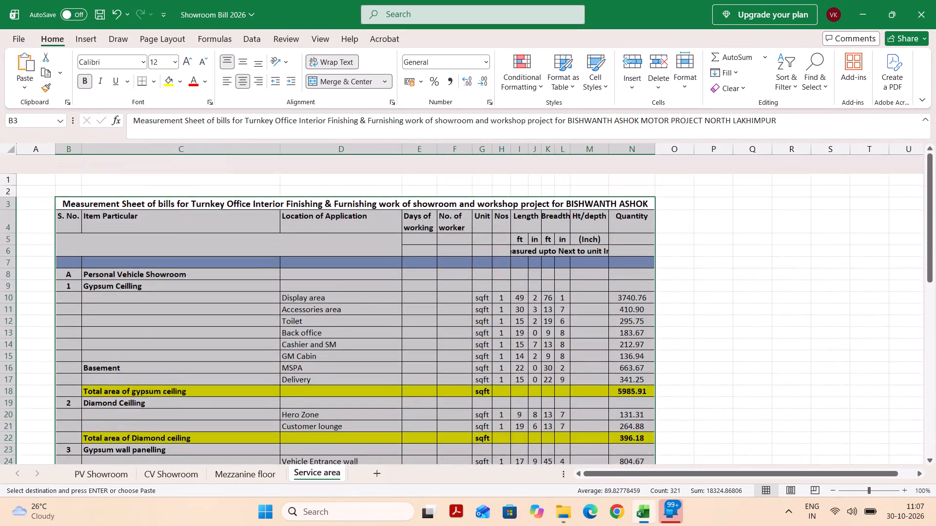
left_click(327, 300)
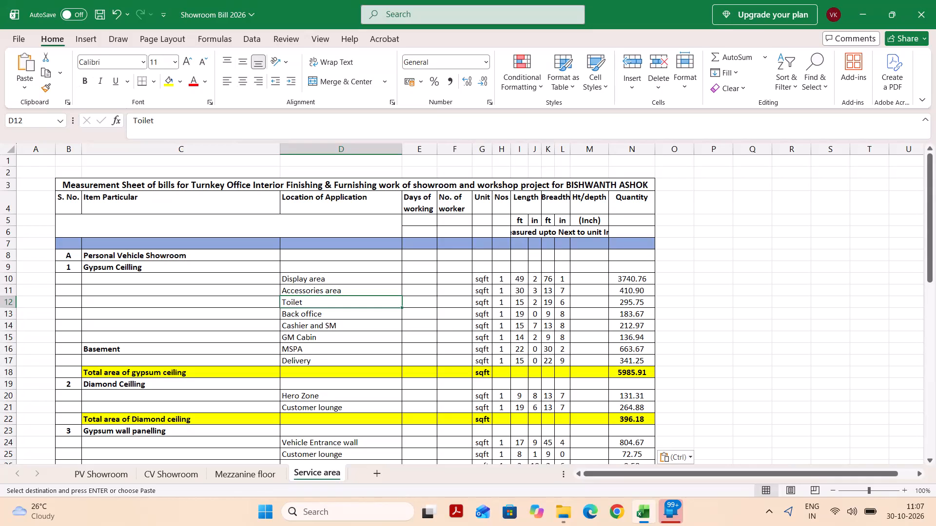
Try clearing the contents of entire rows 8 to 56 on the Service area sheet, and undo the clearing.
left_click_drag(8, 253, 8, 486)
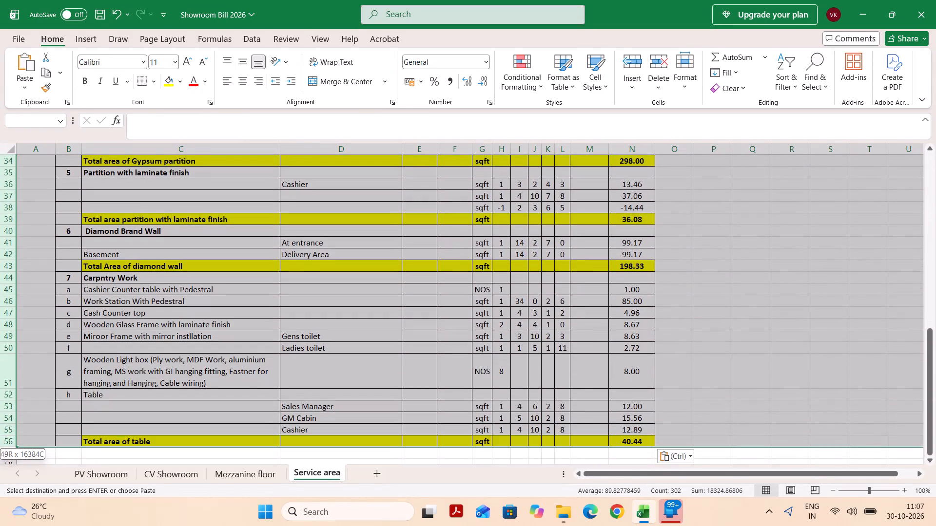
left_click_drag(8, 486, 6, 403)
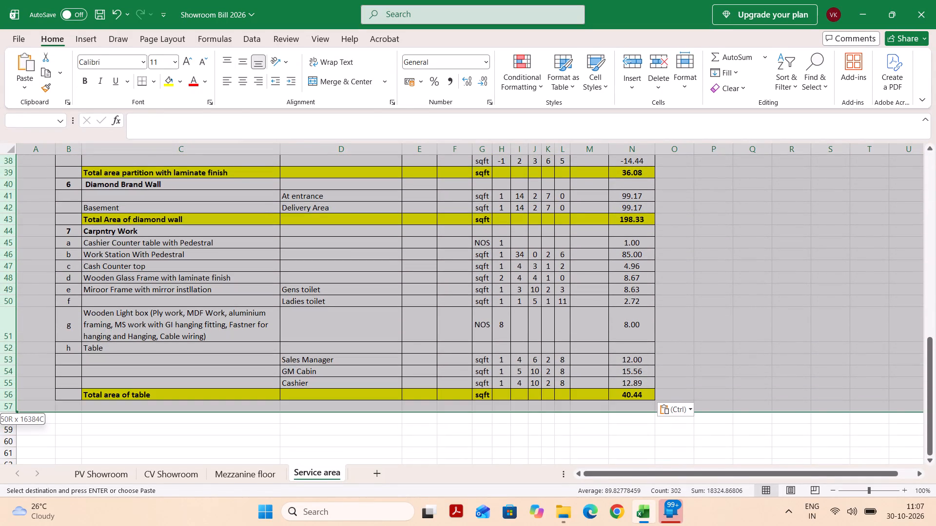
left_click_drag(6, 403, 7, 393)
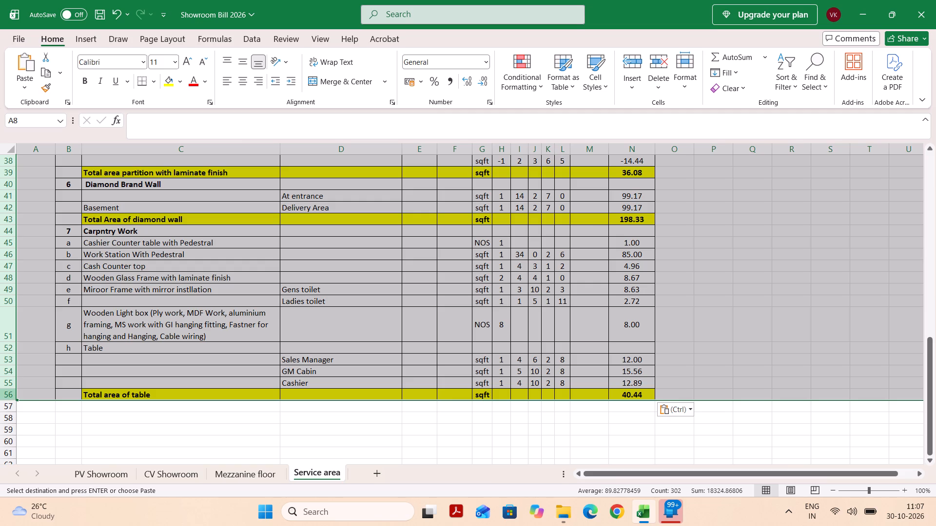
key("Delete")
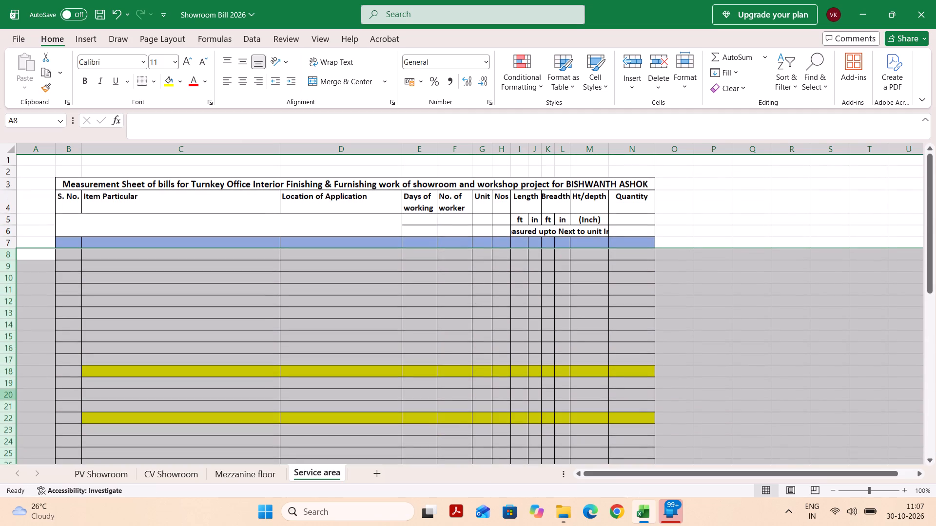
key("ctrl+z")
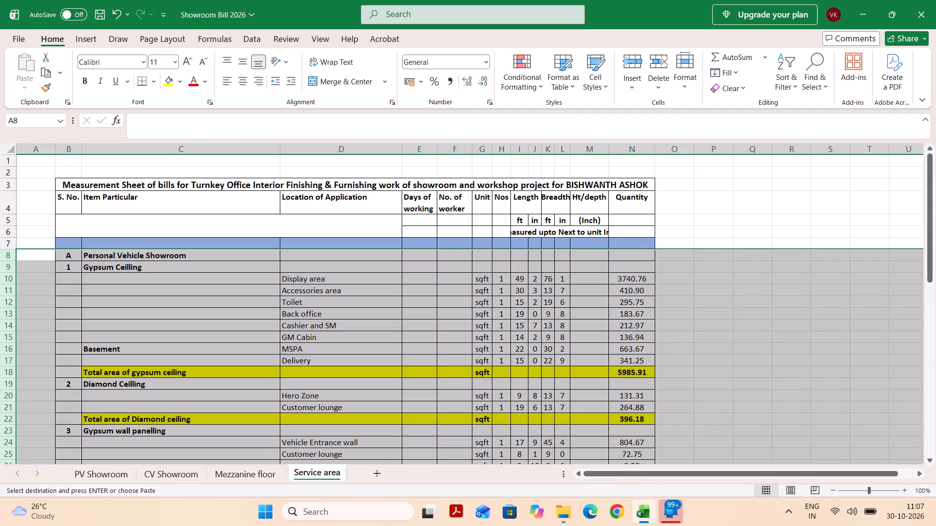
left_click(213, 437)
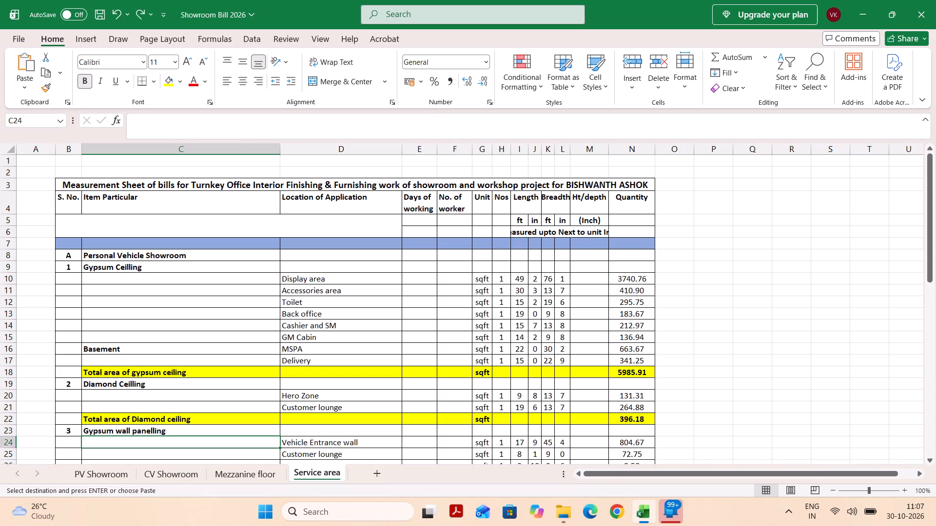
Clear the contents of cells B8 to L55, from the S. No. column through the Breadth inches column.
left_click_drag(70, 256, 552, 477)
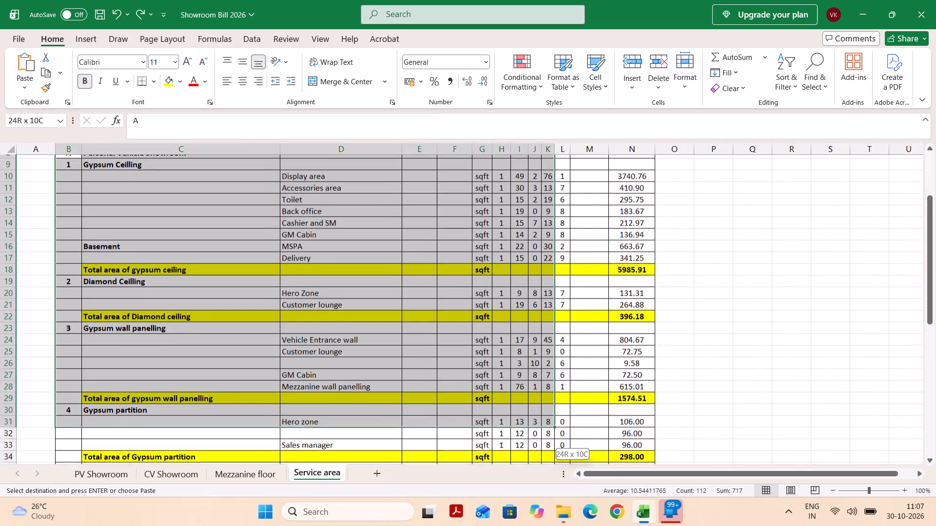
left_click_drag(552, 477, 572, 464)
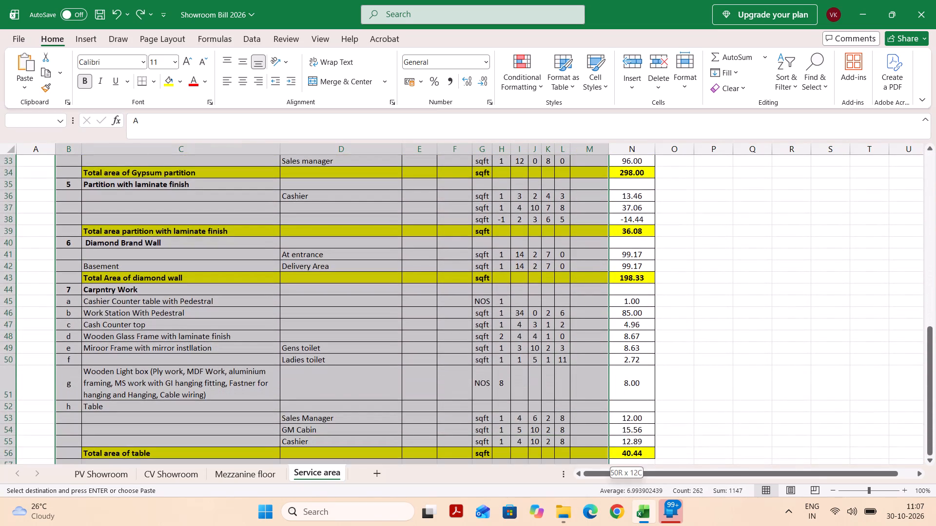
left_click_drag(572, 464, 557, 446)
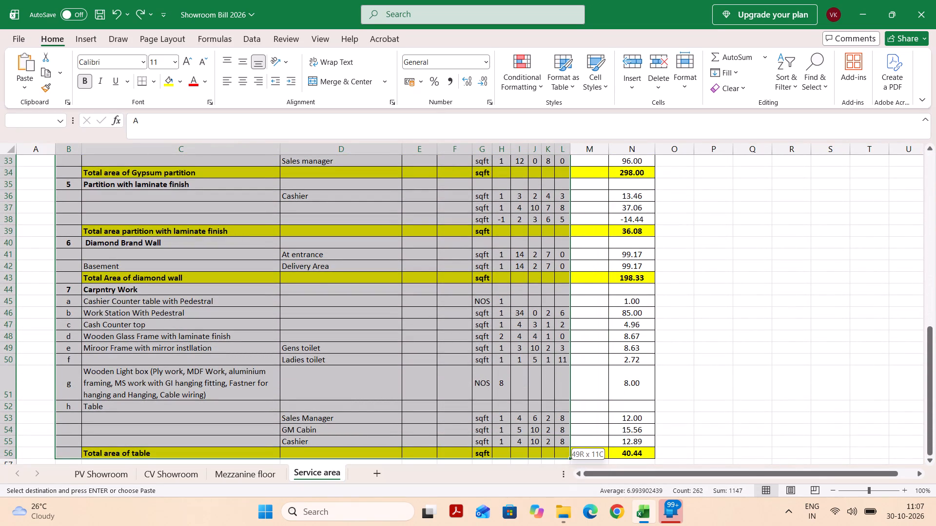
left_click_drag(557, 446, 557, 445)
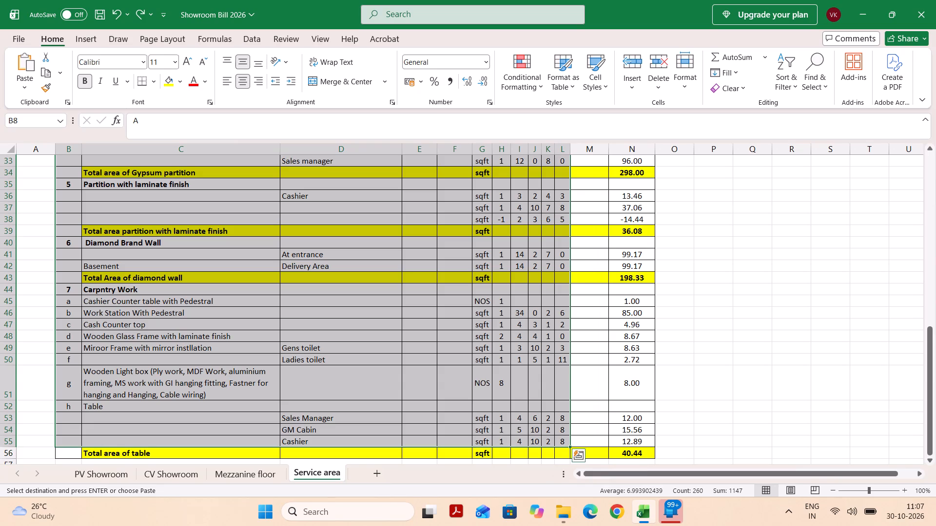
key("Delete")
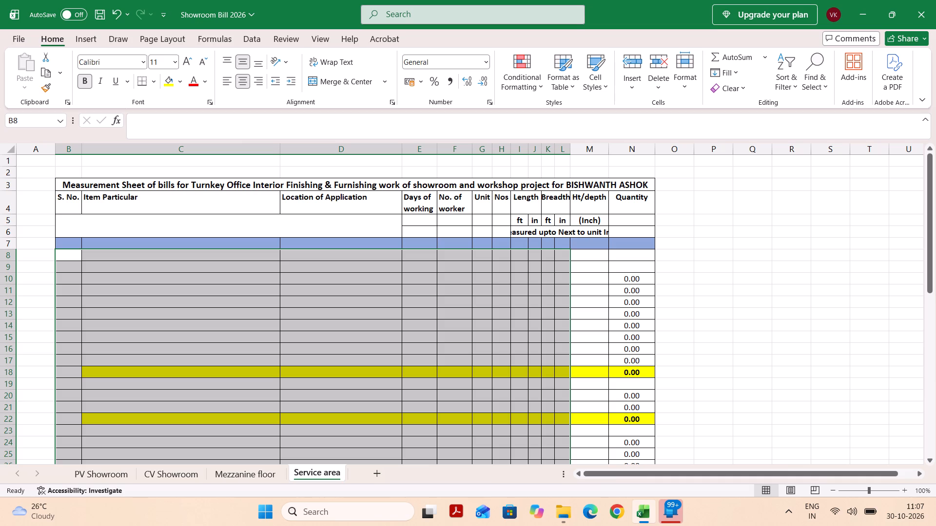
Enter serial number 1 in B8 and begin the item particular in C8 with "Did".
left_click(233, 263)
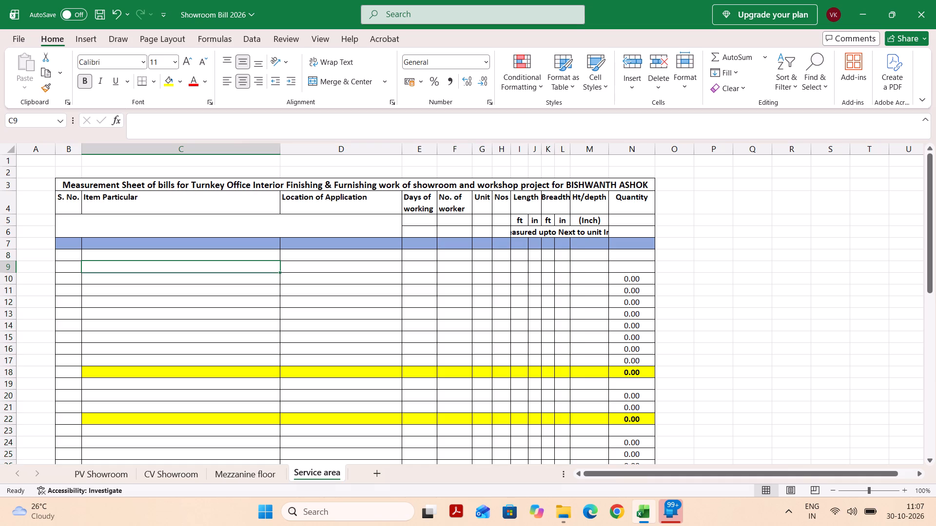
left_click(90, 252)
left_click(63, 252)
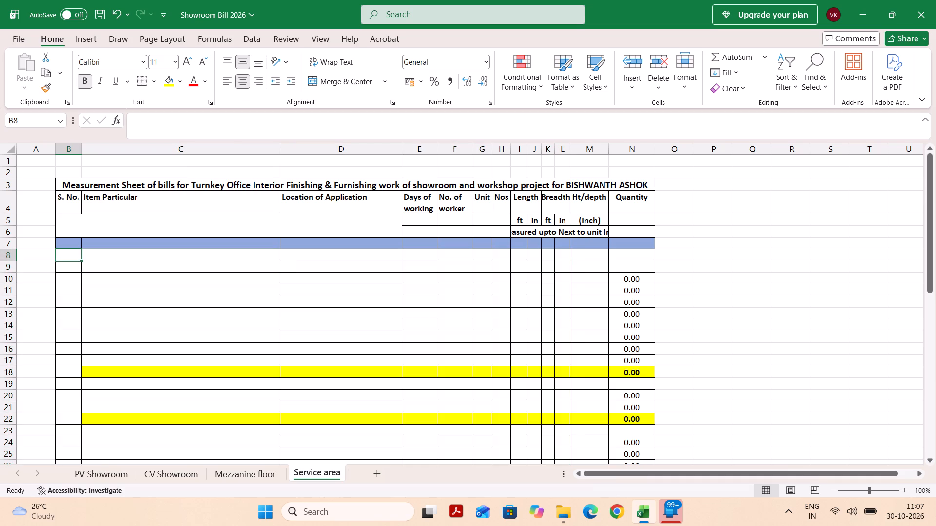
key("1")
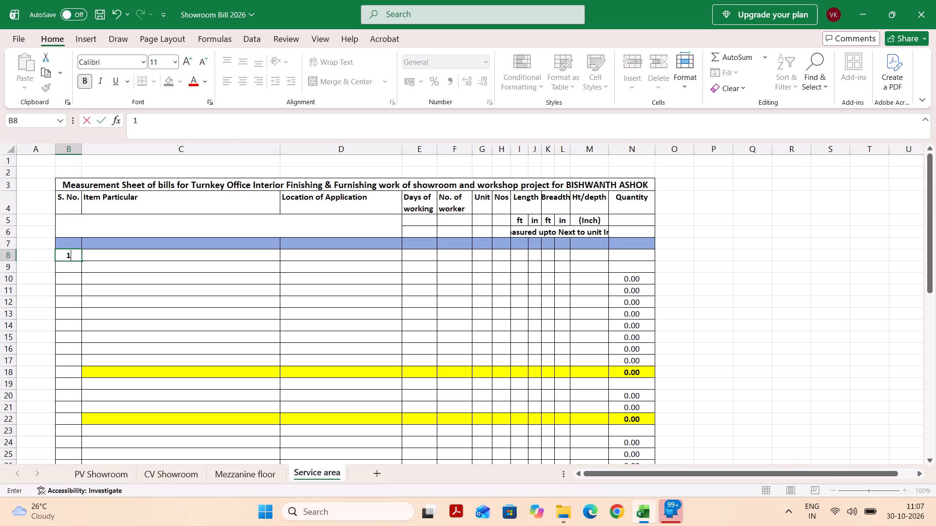
key("Tab")
type("De")
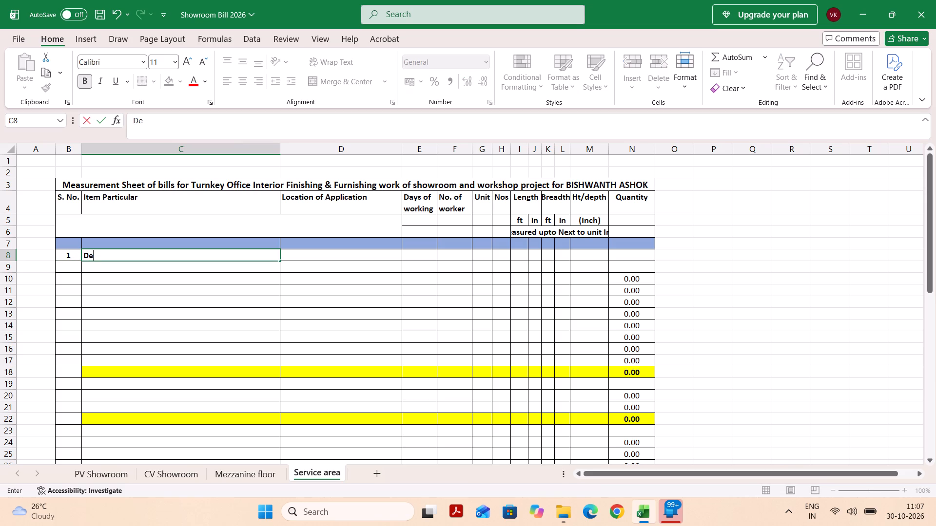
key("BackSpace")
type("id")
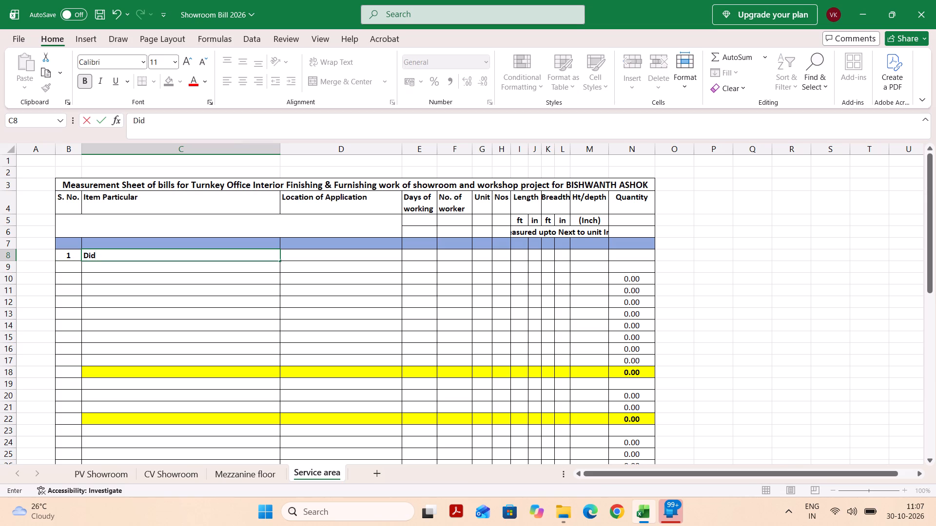
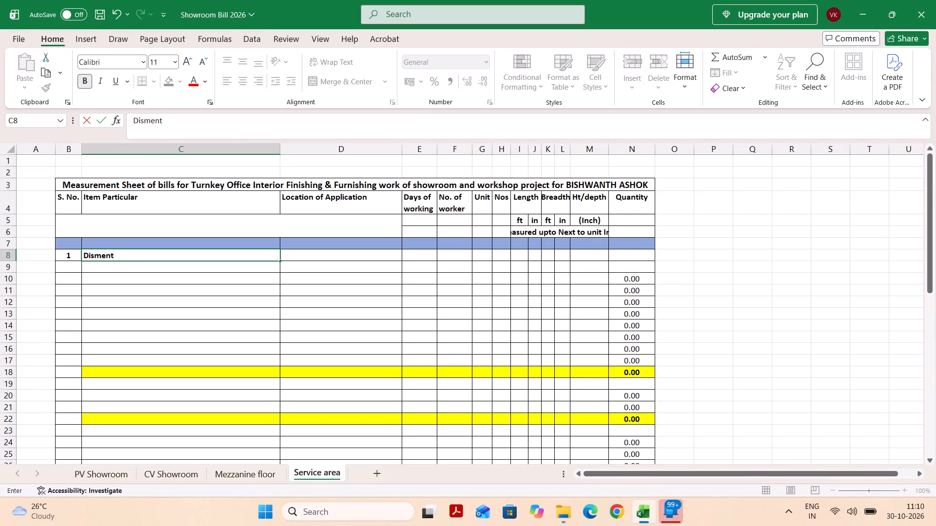
Complete the item particular for serial number 1 in C8 so it reads "Dismentaling".
type("aling")
key("Tab")
key("Return")
key("Tab")
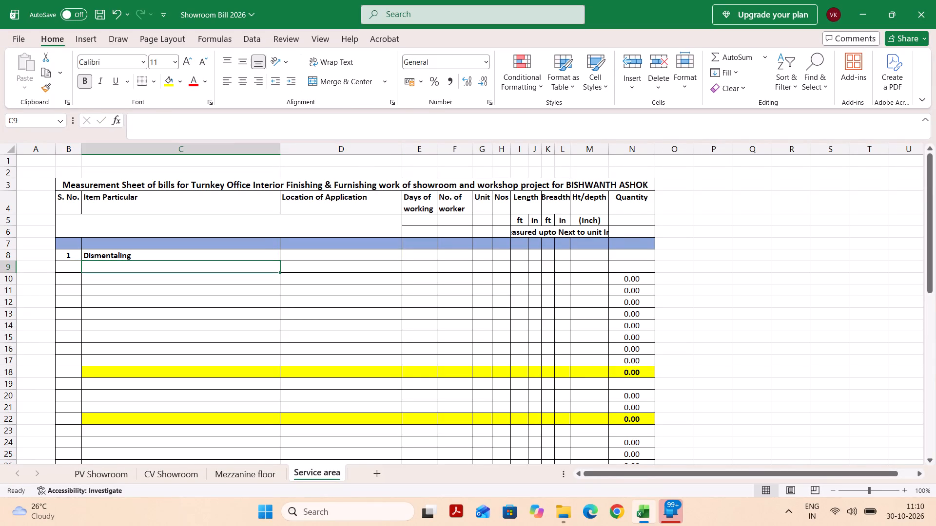
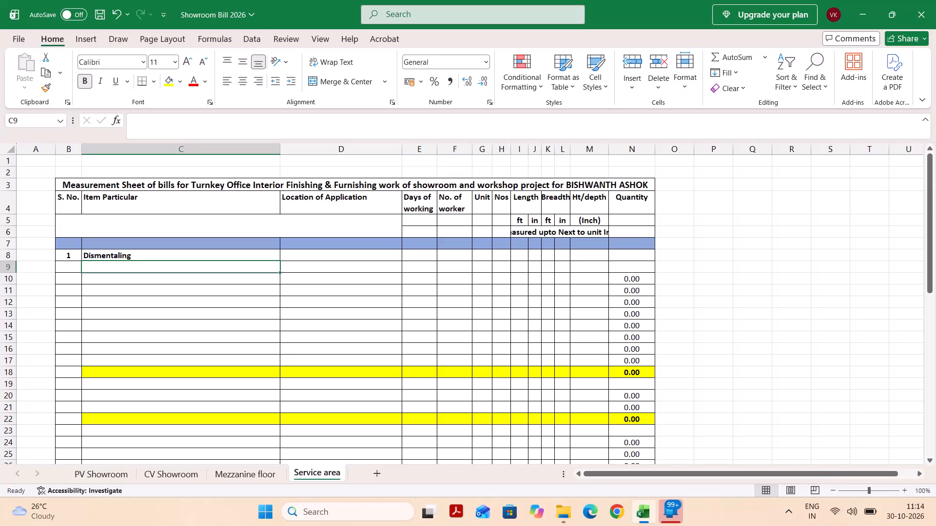
Fill row 9 under Dismentaling with location "Flooring" and unit "sqft".
key("Tab")
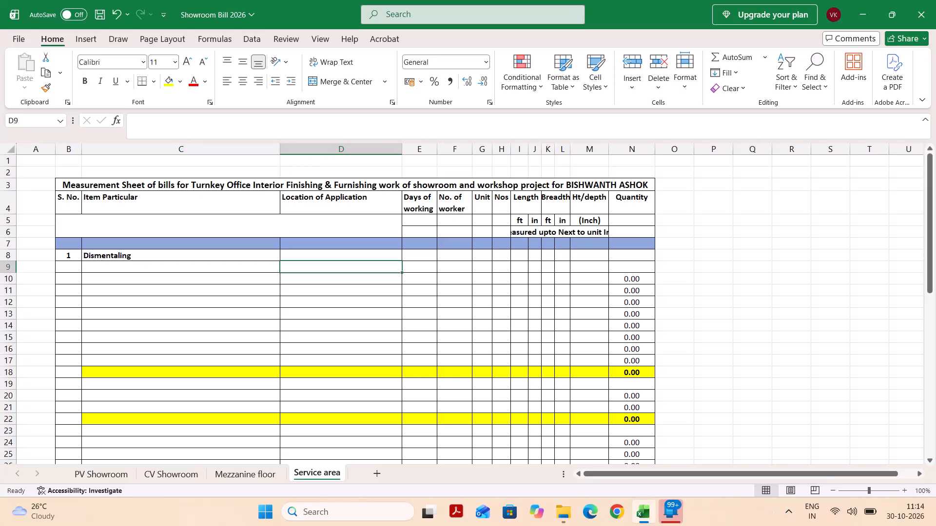
type("Flor")
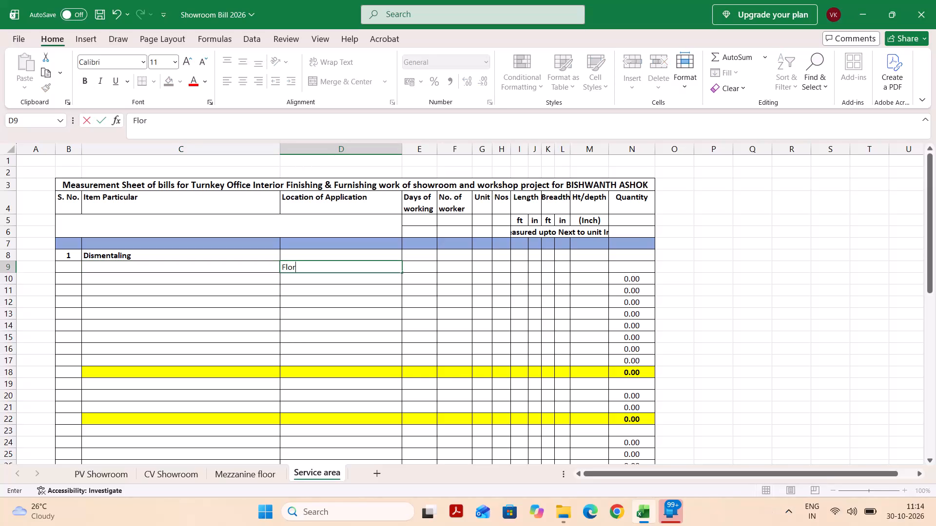
key("o")
key("BackSpace")
key("BackSpace")
type("oring")
key("space")
key("Tab")
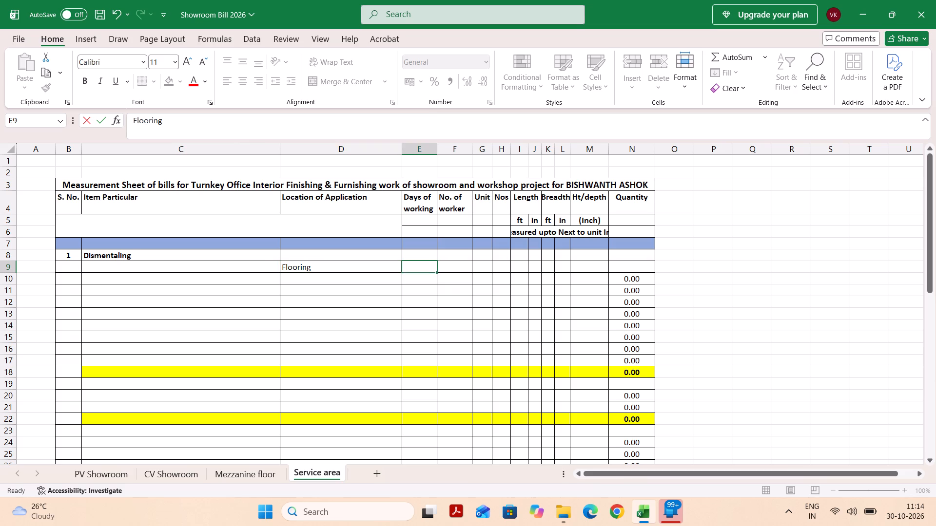
key("Tab")
key("Tab")
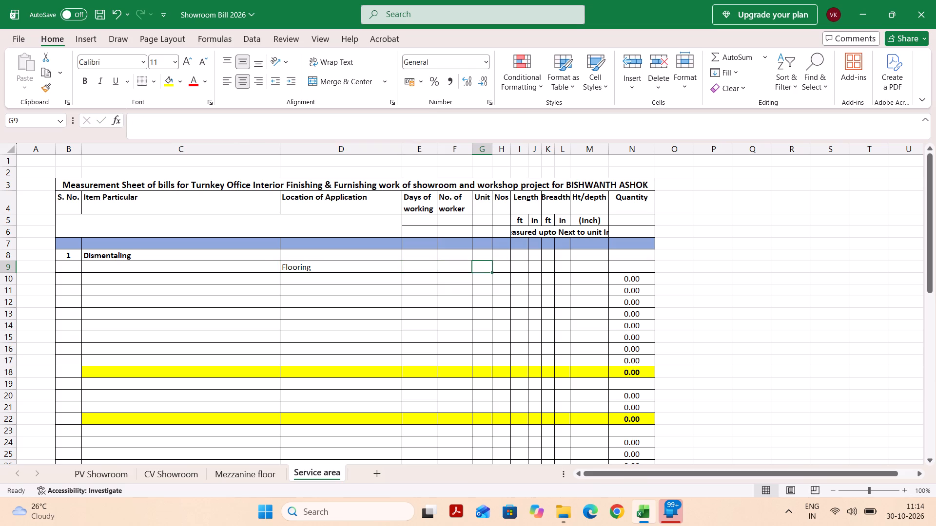
type("sq")
type("ft")
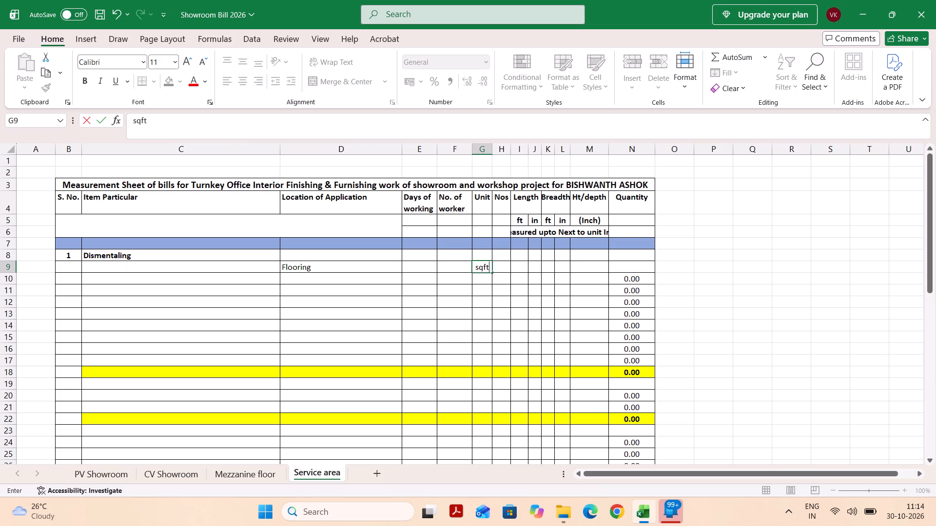
key("Tab")
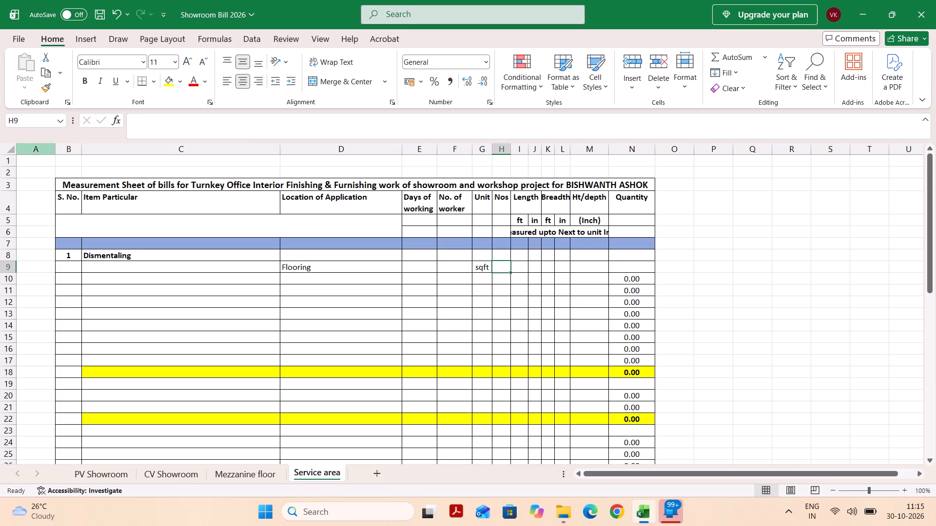
Remove "showroom and" from the Service area title in B3 so it reads "Furnishing work of workshop project".
left_click(419, 182)
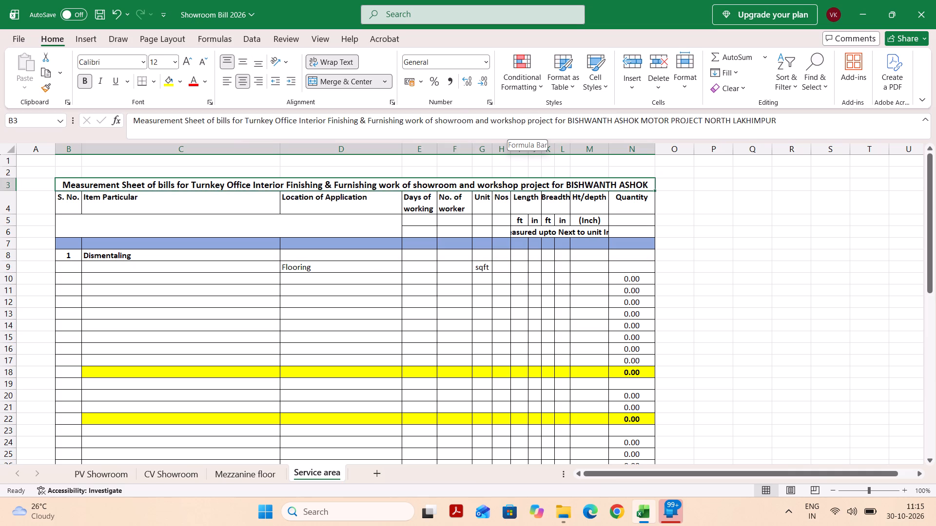
left_click_drag(488, 120, 438, 120)
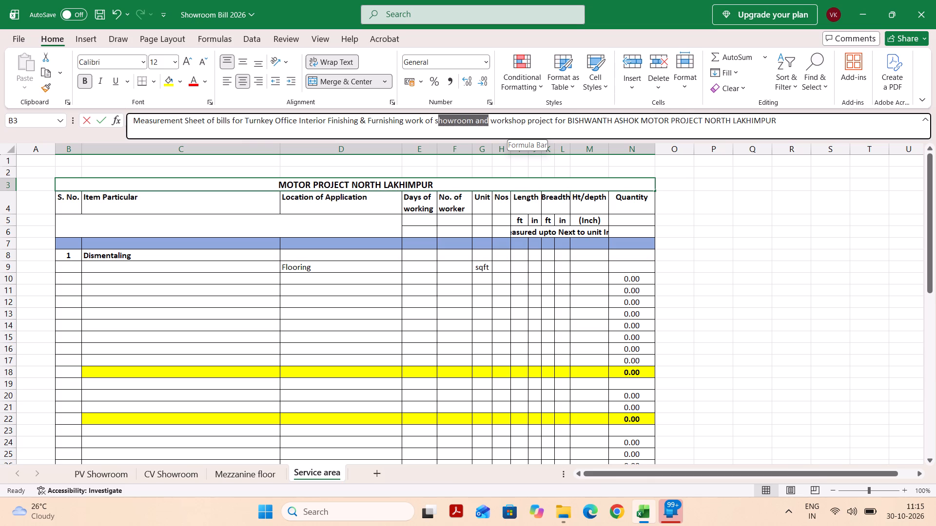
left_click_drag(438, 120, 438, 121)
left_click_drag(438, 121, 435, 122)
key("BackSpace")
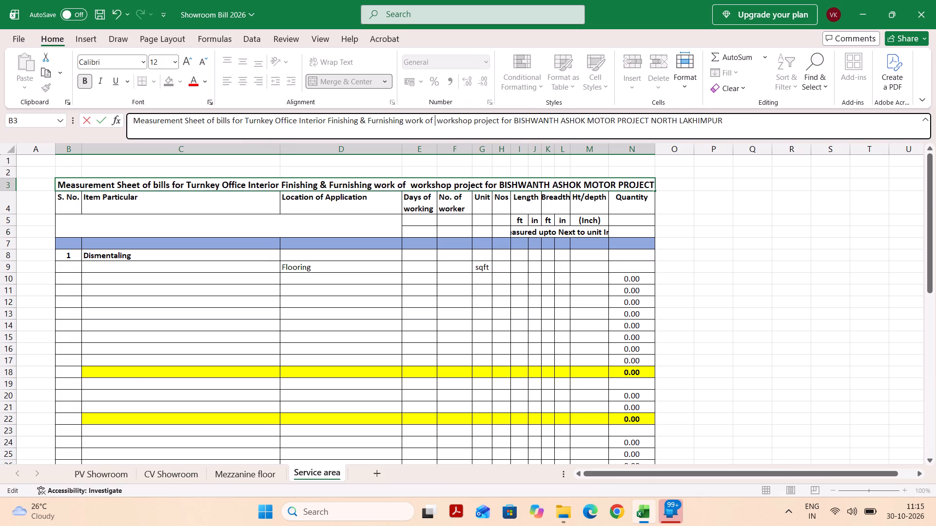
key("BackSpace")
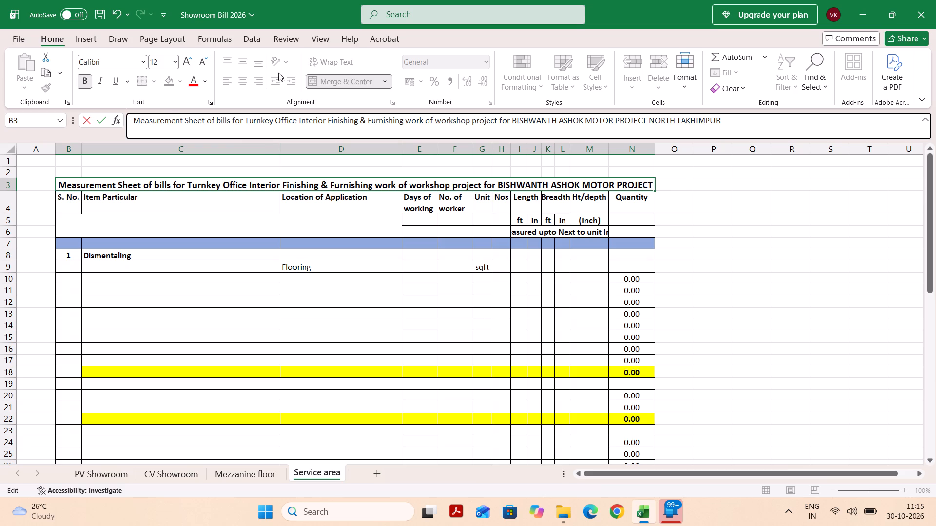
left_click(317, 248)
Increase the height of title row 3 on the Service area sheet to fit both lines of the heading.
left_click(316, 183)
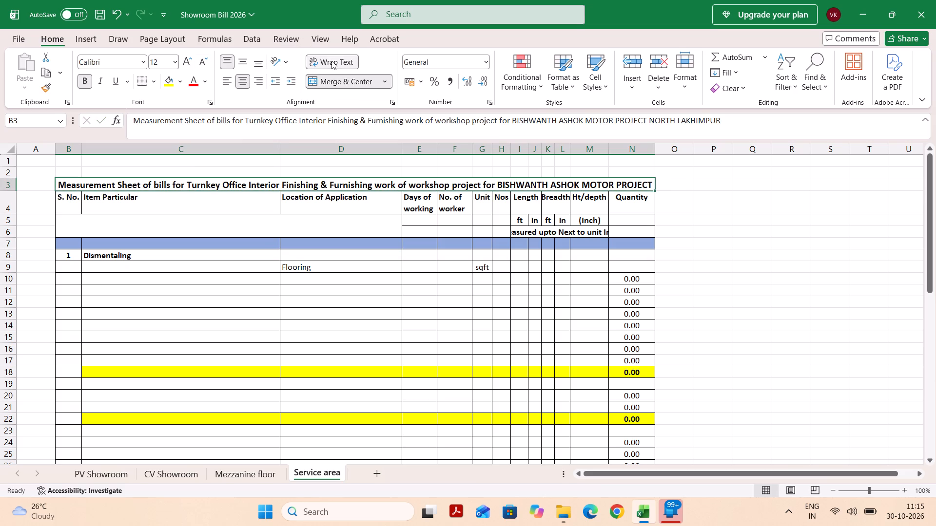
left_click(331, 63)
left_click(331, 63)
left_click_drag(8, 191, 8, 202)
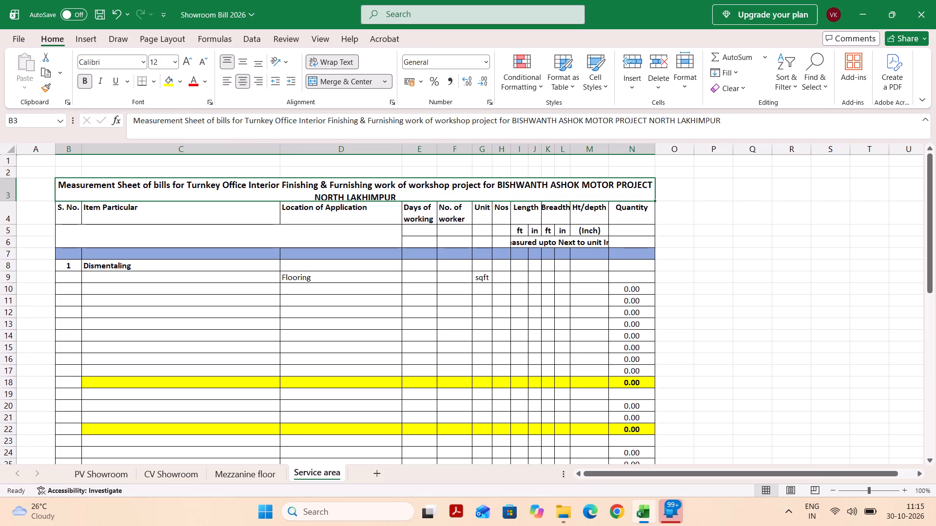
left_click(8, 202)
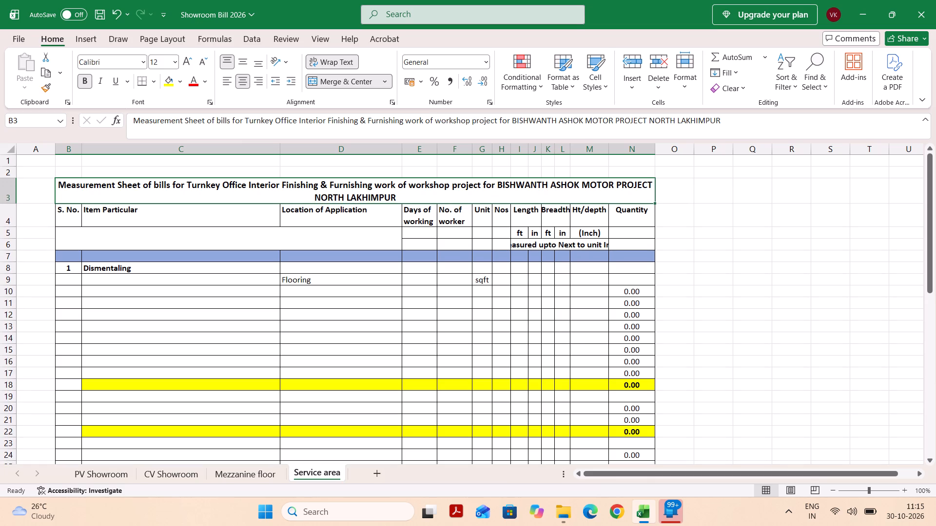
On the Mezzanine floor sheet, increase the height of title row 2 to fit both lines of the heading.
left_click(248, 473)
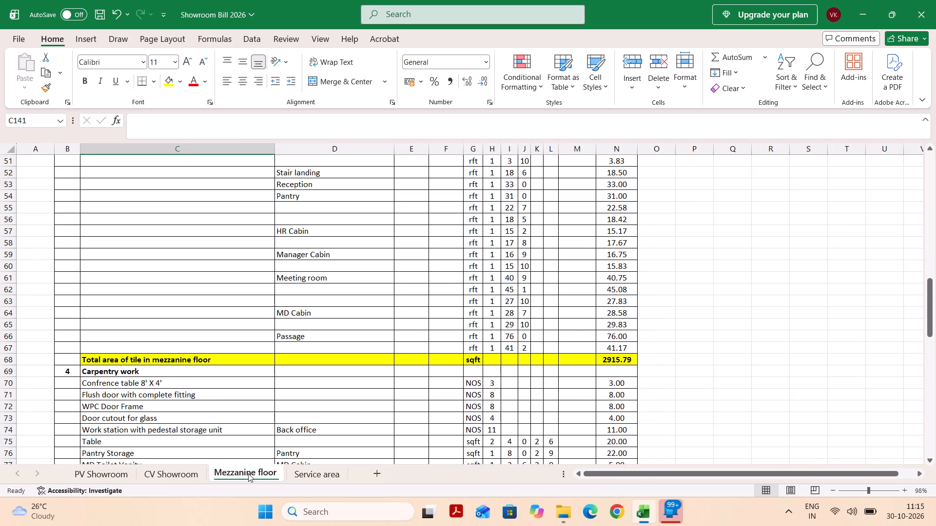
scroll(338, 295, "up", 11)
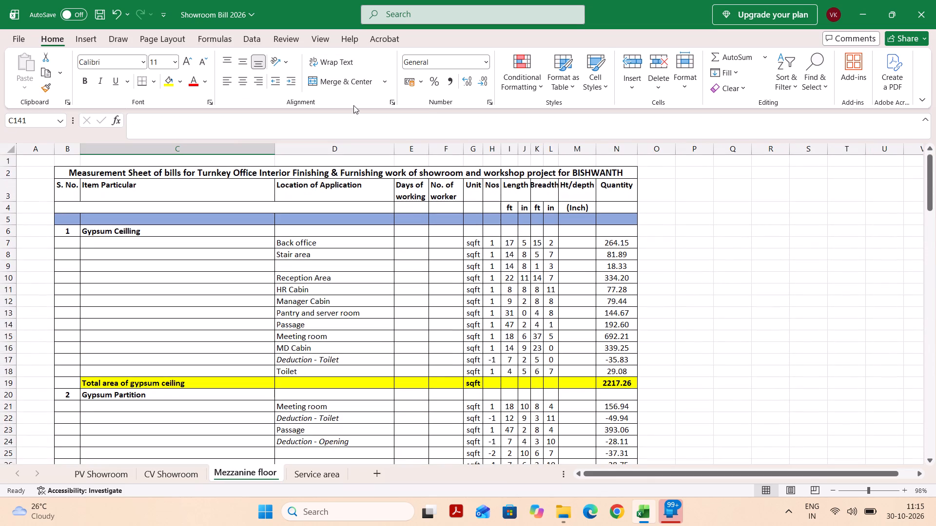
left_click_drag(7, 176, 7, 176)
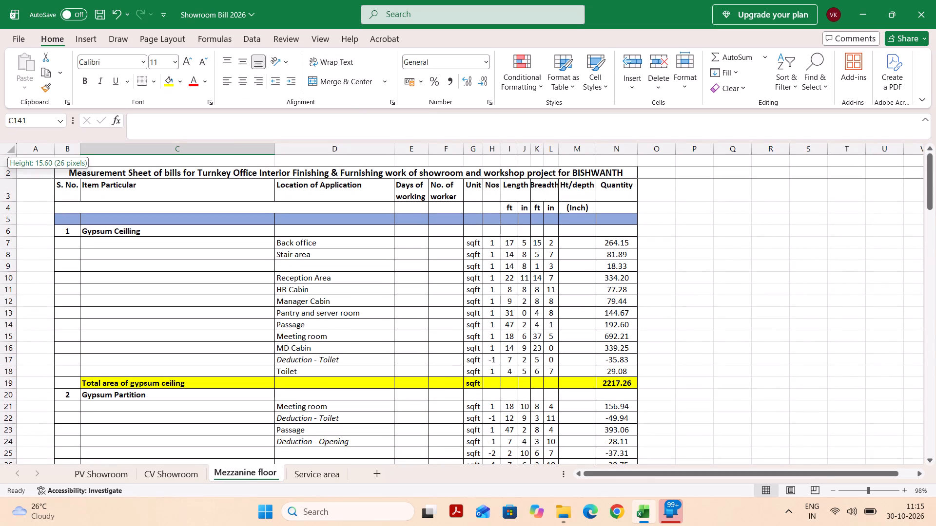
left_click_drag(7, 176, 7, 187)
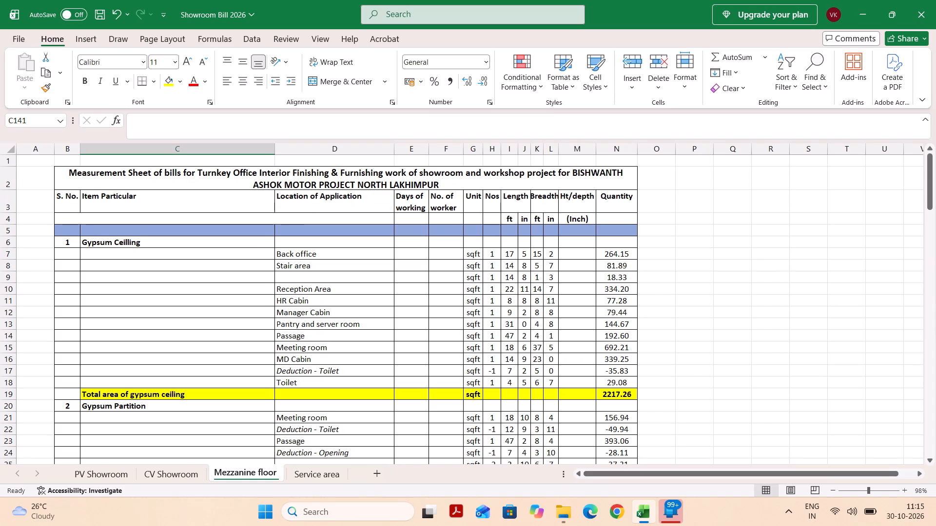
double_click(7, 187)
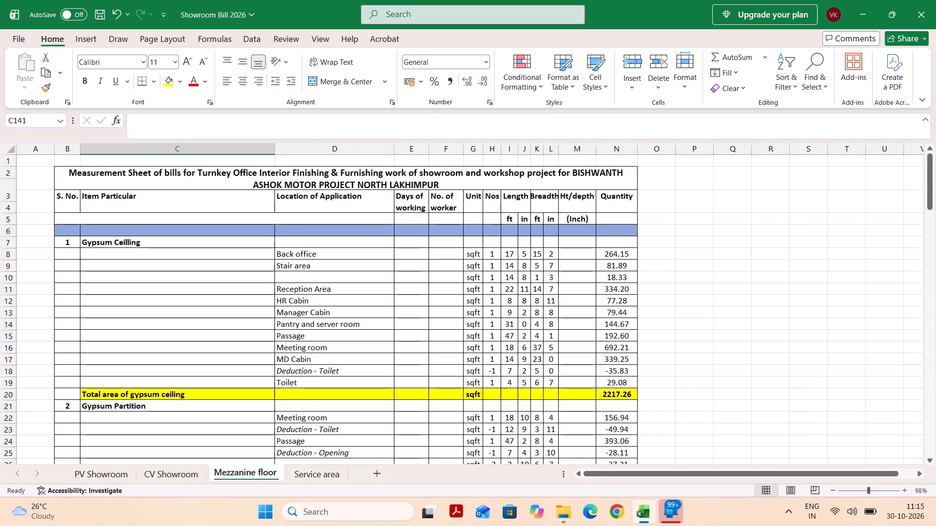
left_click_drag(9, 177, 9, 179)
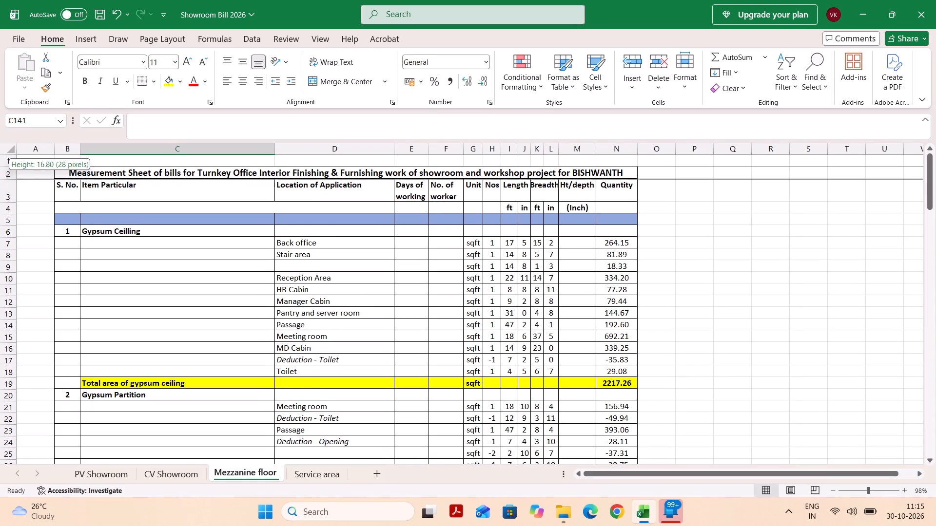
left_click_drag(9, 179, 8, 190)
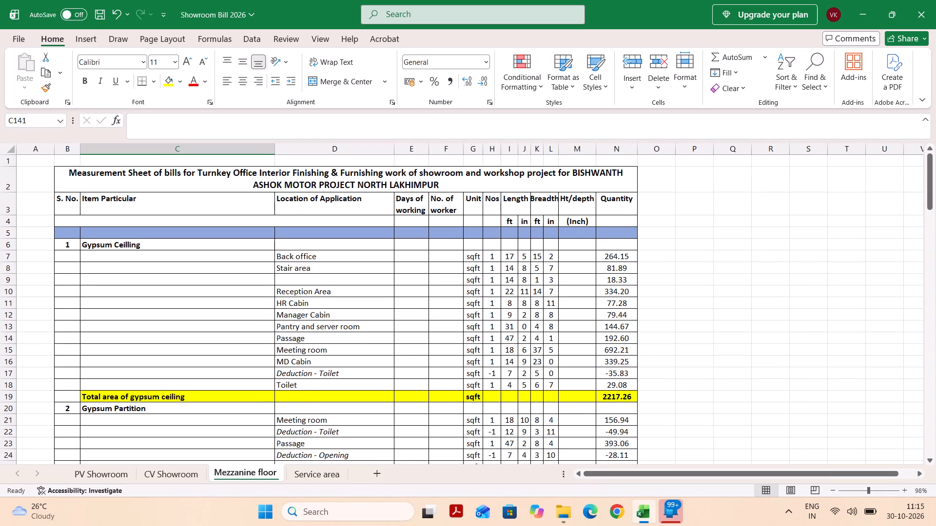
On the CV Showroom sheet, increase the height of title row 2 to fit both lines of the heading.
left_click(172, 469)
scroll(250, 136, "up", 7)
scroll(225, 360, "up", 9)
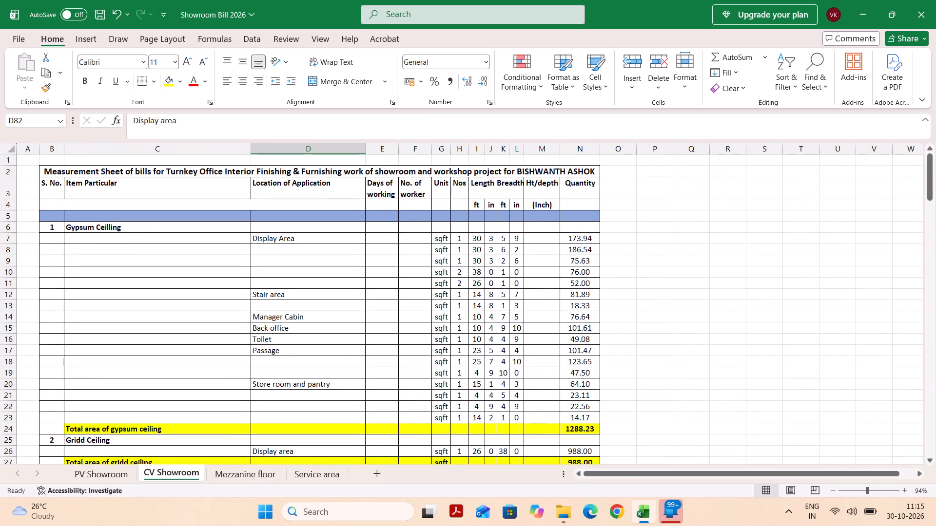
left_click_drag(7, 176, 10, 192)
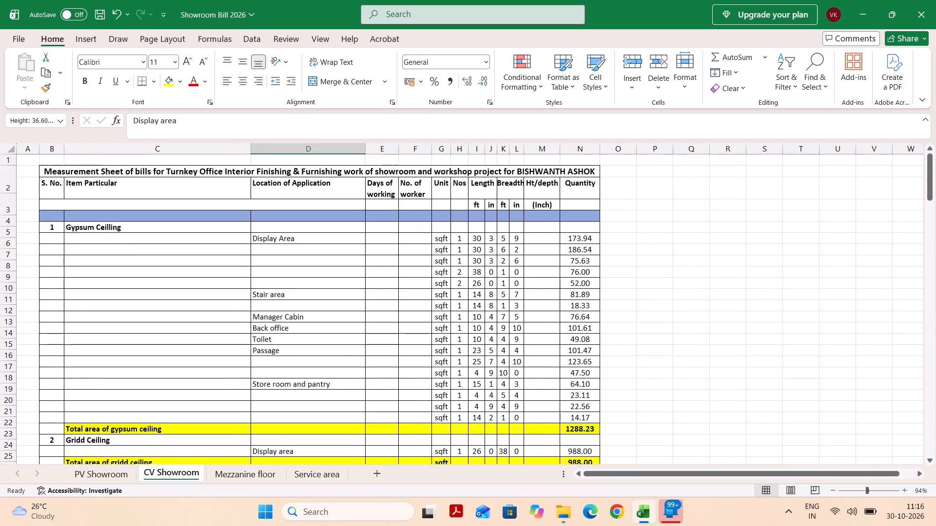
left_click(10, 192)
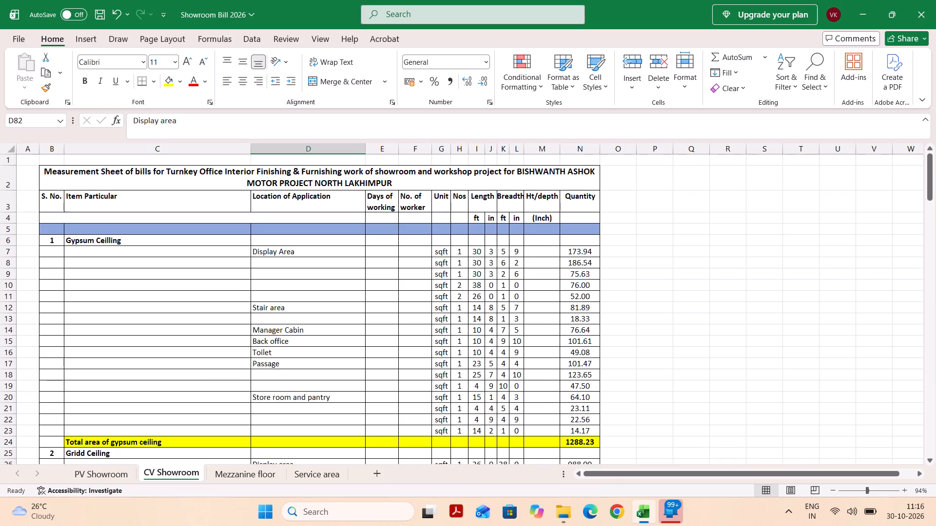
left_click(227, 189)
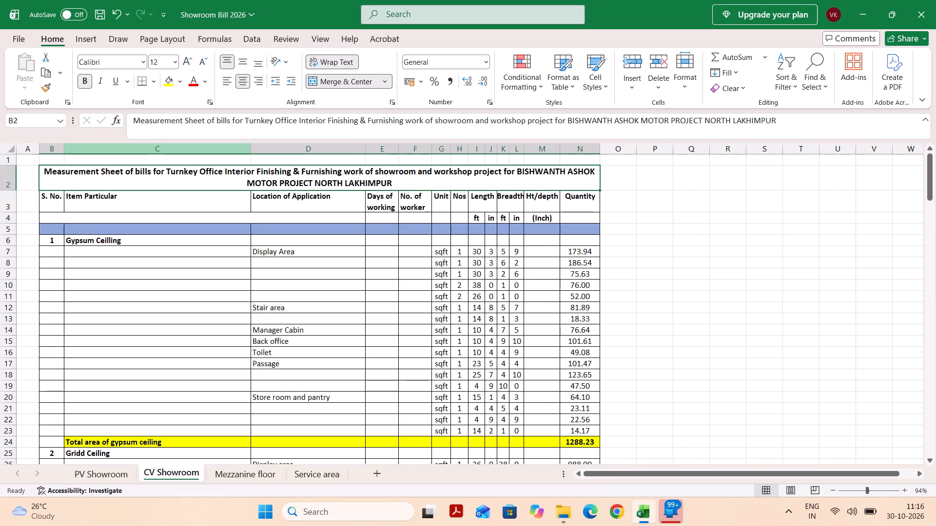
left_click(126, 259)
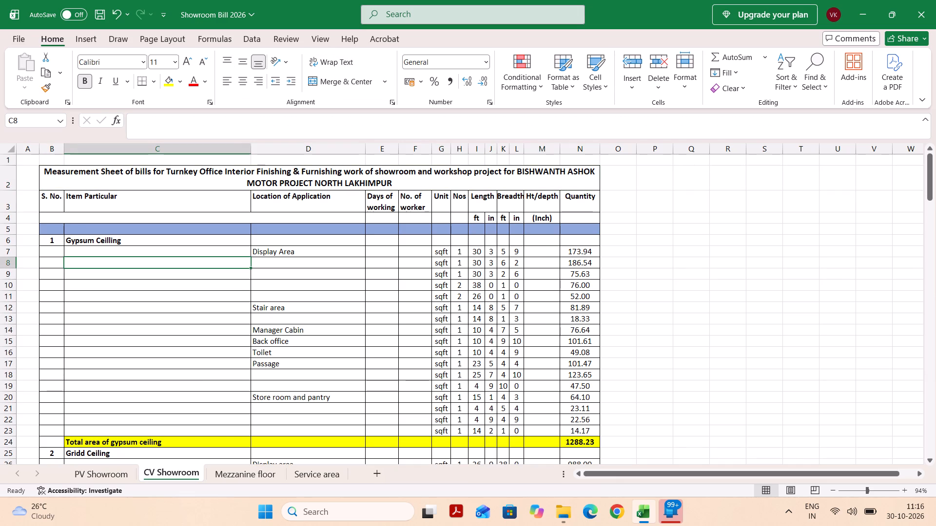
Check the title row on the PV Showroom sheet and return to the Service area sheet.
left_click(108, 470)
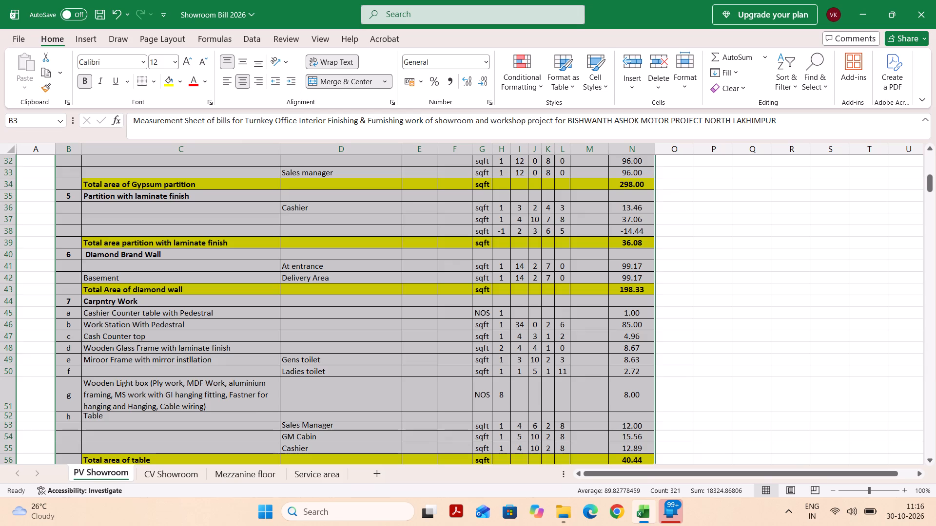
scroll(133, 233, "up", 4)
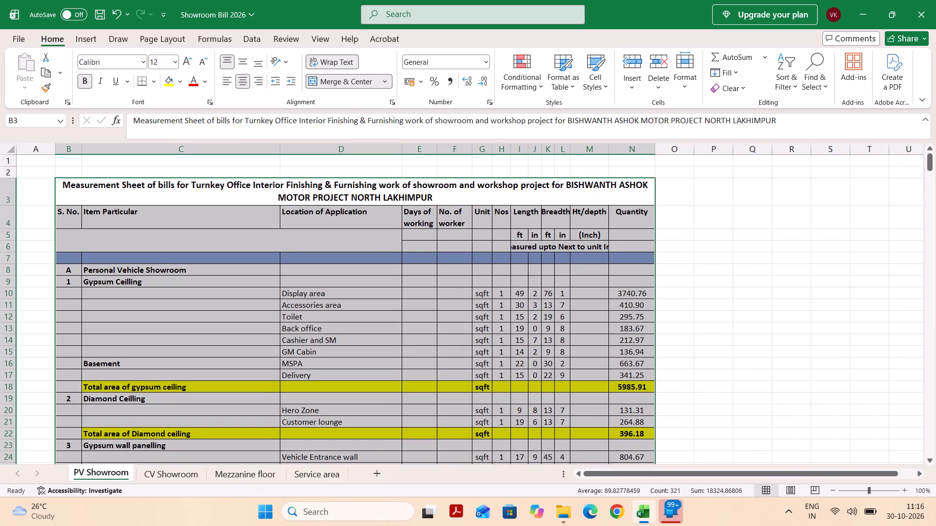
left_click(153, 207)
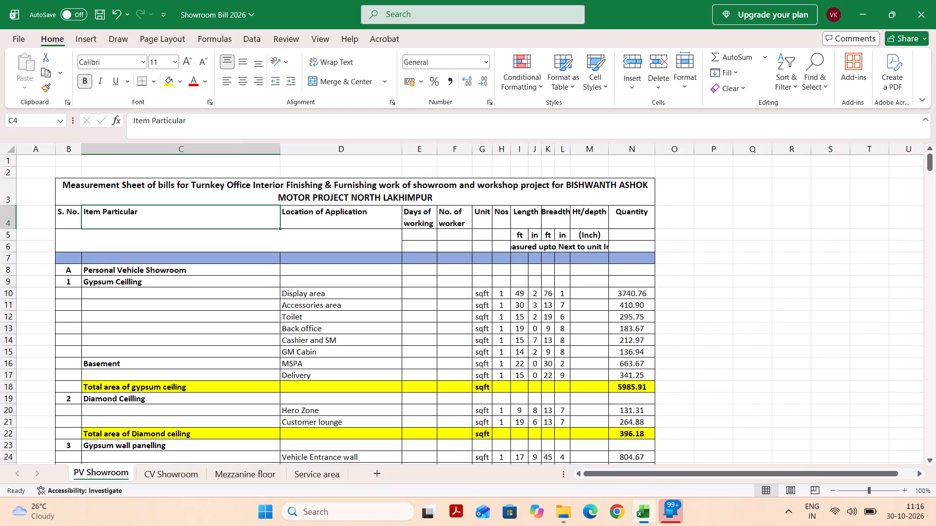
scroll(416, 197, "up", 1)
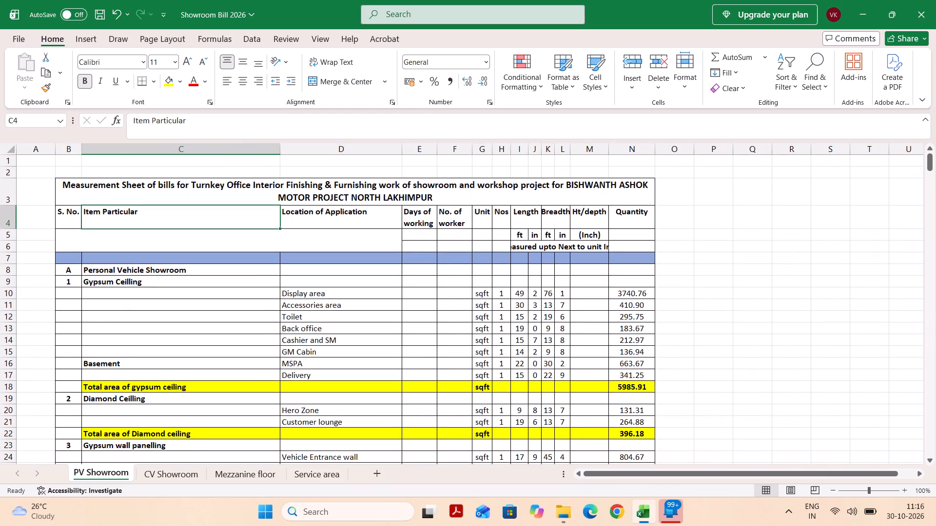
scroll(354, 288, "up", 1)
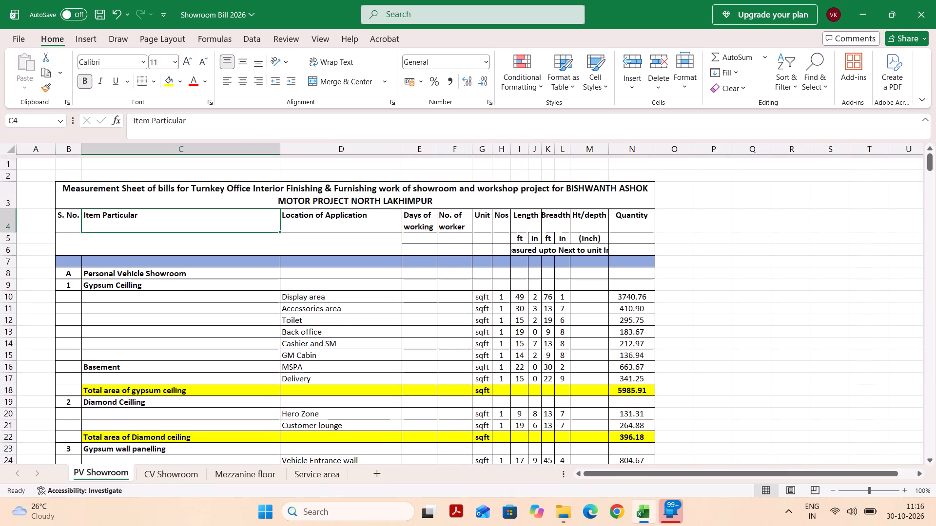
scroll(354, 288, "up", 1)
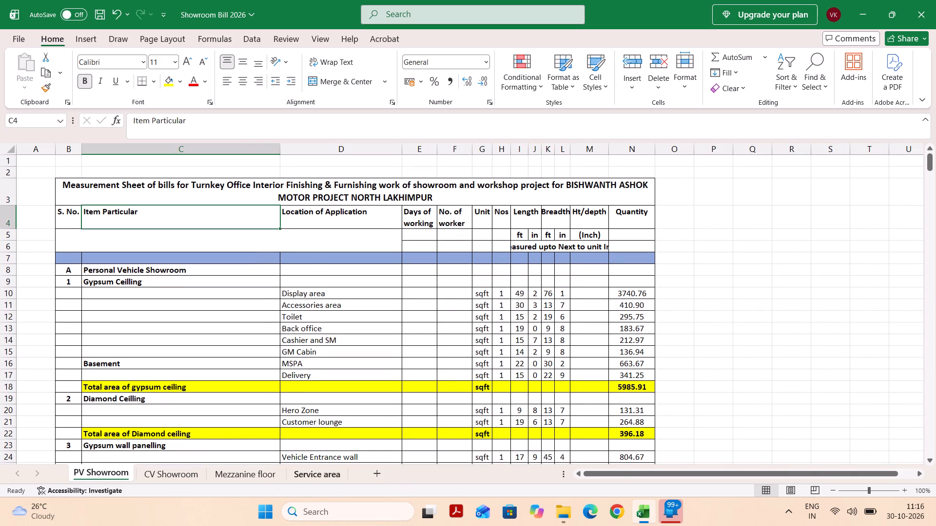
left_click(323, 479)
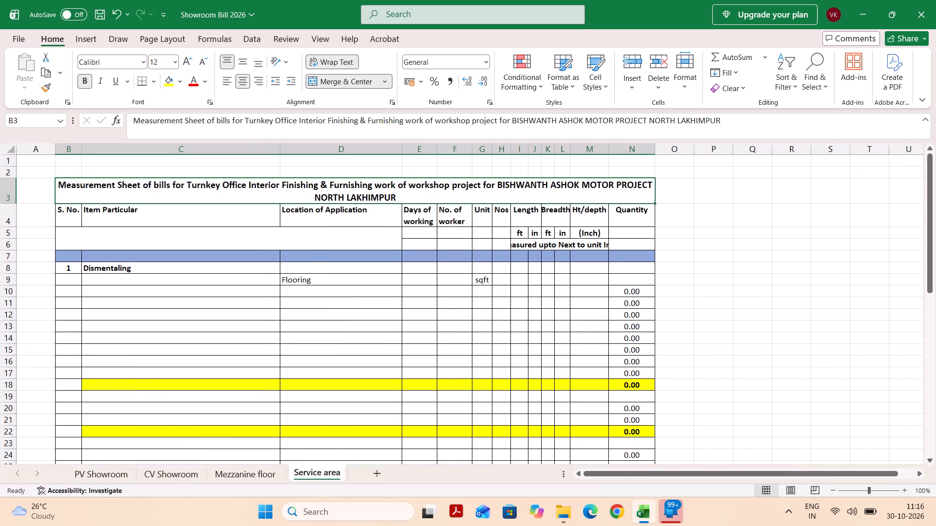
Copy the quantity formula from row 10 up into the Flooring row's Quantity cell on the Service area sheet.
left_click(634, 294)
left_click_drag(655, 297, 656, 276)
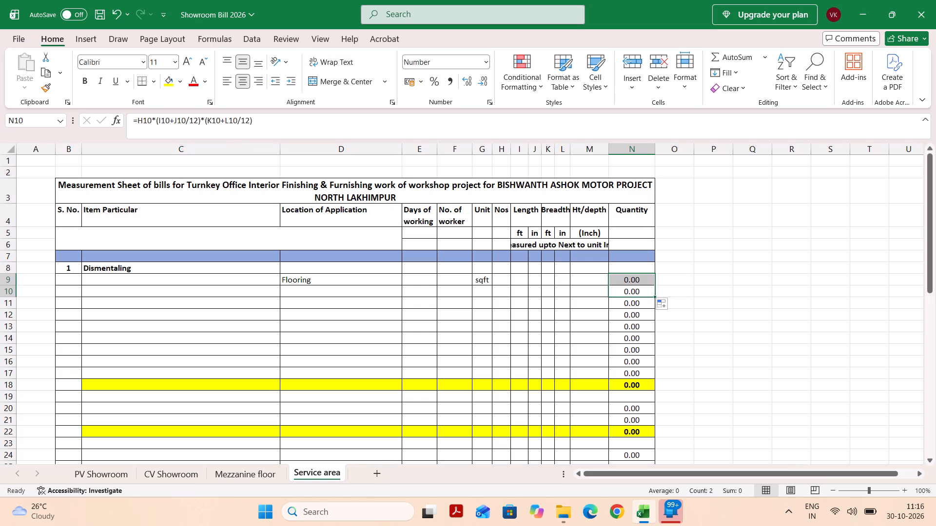
Enter 1 as the Nos value for the Flooring row under Dismentaling.
left_click(501, 283)
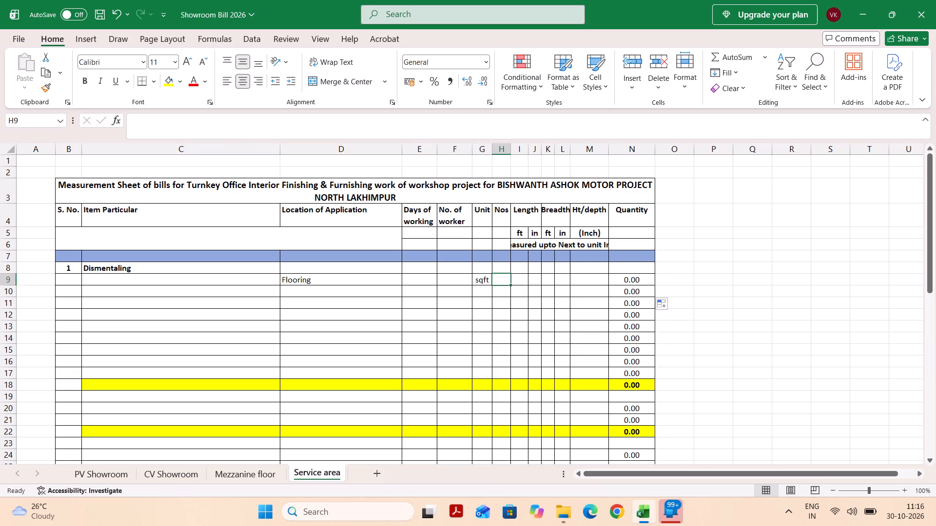
key("1")
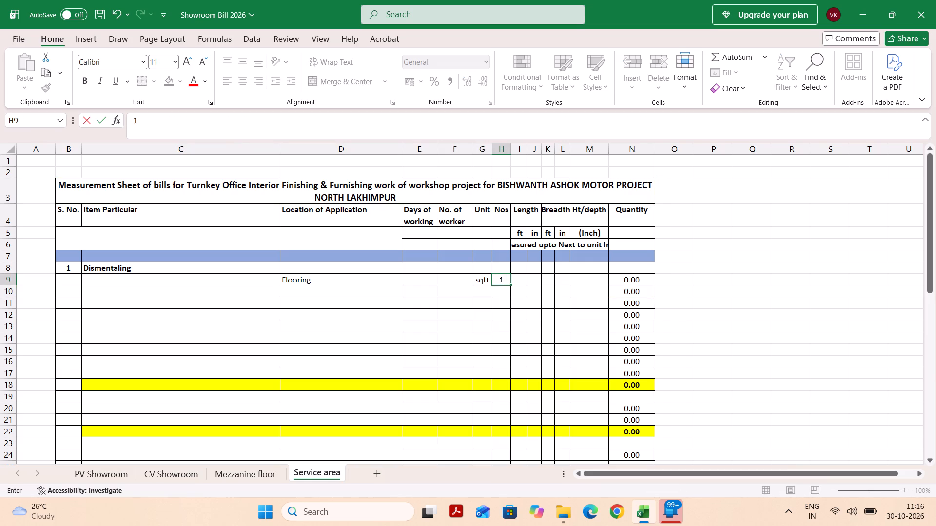
key("Tab")
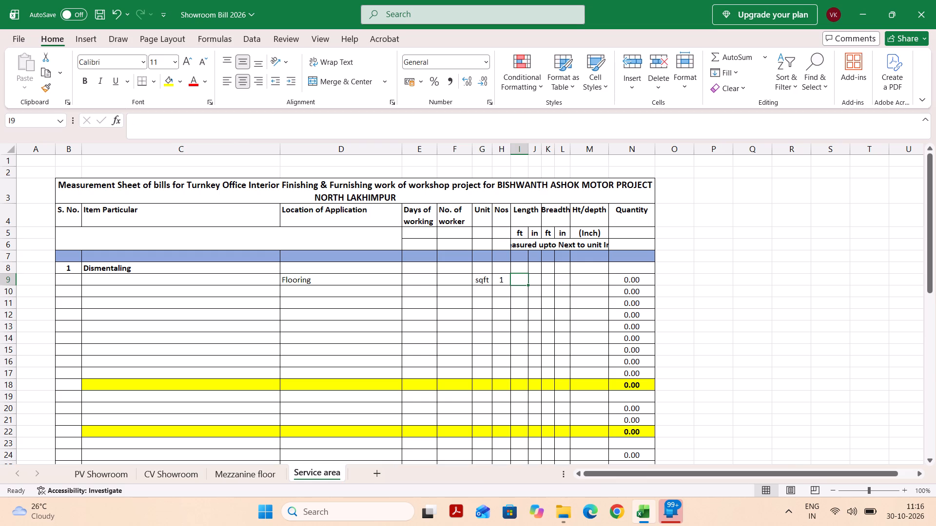
Replace the location of application in row 9 with "Wood ply fixed flooring".
left_click(331, 280)
type("Woode")
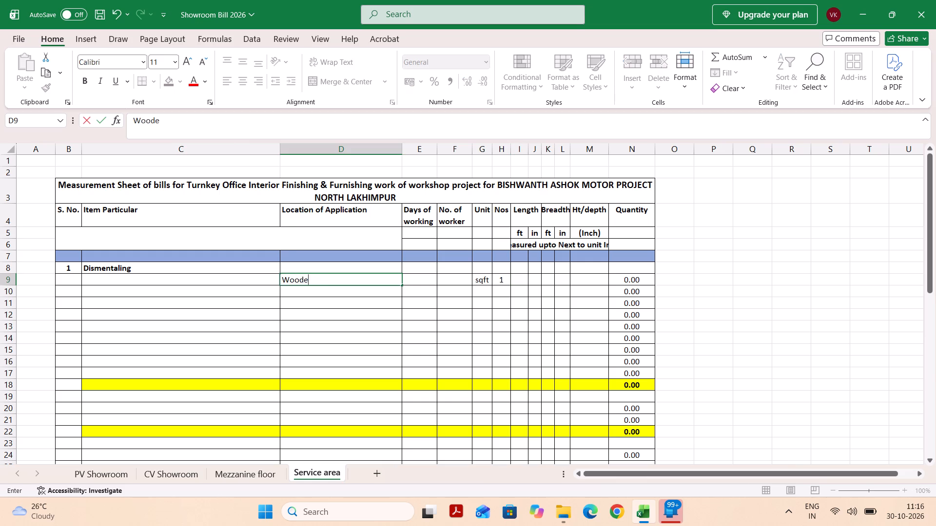
type("n")
key("space")
key("BackSpace")
key("BackSpace")
key("BackSpace")
key("space")
type("pla")
key("y")
key("space")
key("BackSpace")
key("BackSpace")
key("BackSpace")
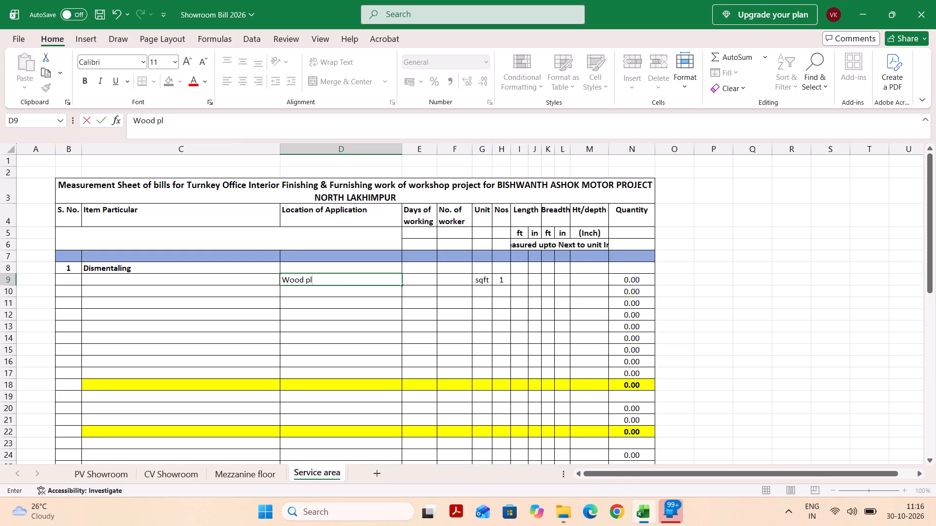
type("y")
key("space")
type("fi")
type("xed")
key("space")
type("flo")
type("oring")
key("Tab")
Enter a length of 8 ft 0 in and a breadth of 8 ft 0 in for the Wood ply fixed flooring row.
key("Tab")
key("Tab")
key("Tab")
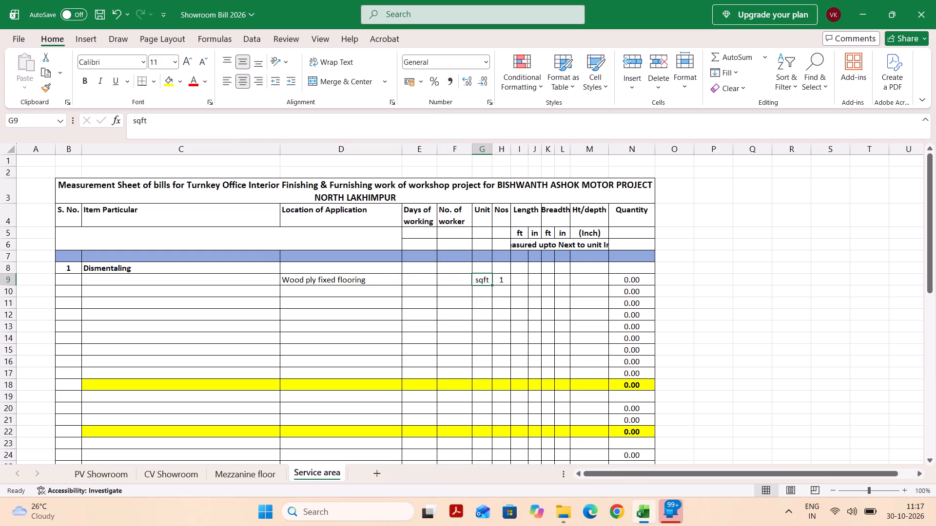
key("Tab")
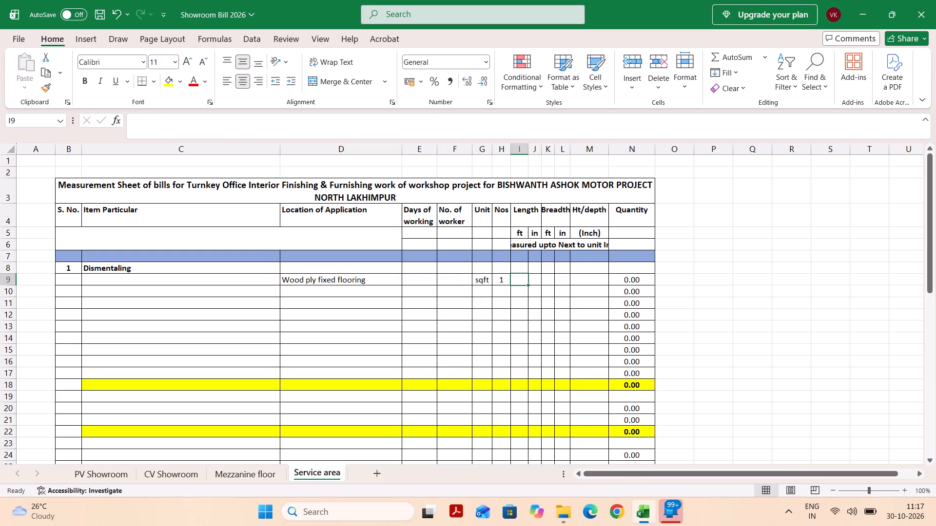
key("8")
key("Tab")
key("0")
key("Tab")
key("8")
key("Tab")
key("0")
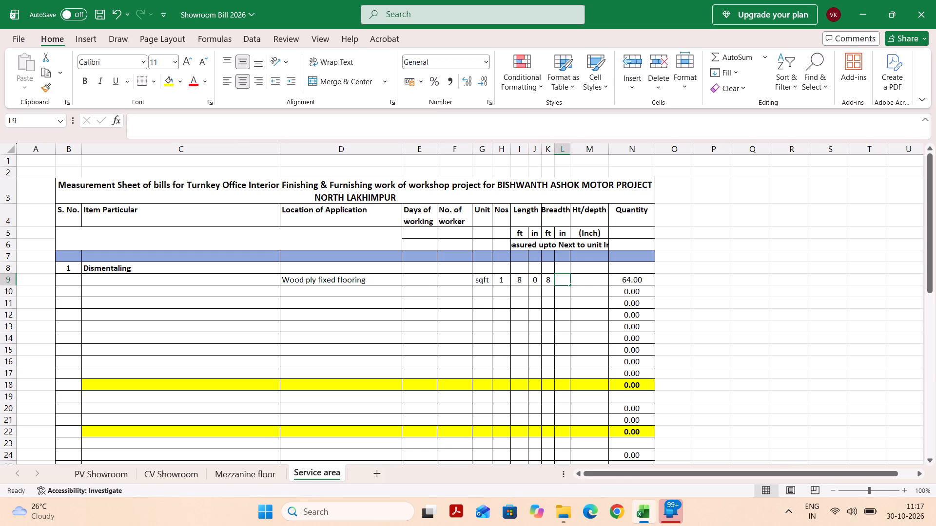
key("Tab")
key("Return")
Add a "Partition" location in row 10 below the flooring entry, with sqft as its unit.
key("Tab")
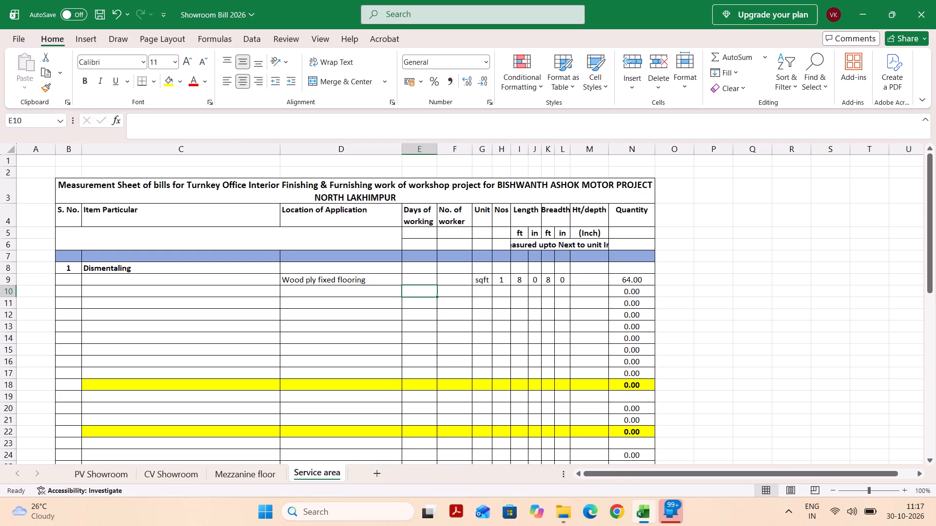
key("shift+Tab")
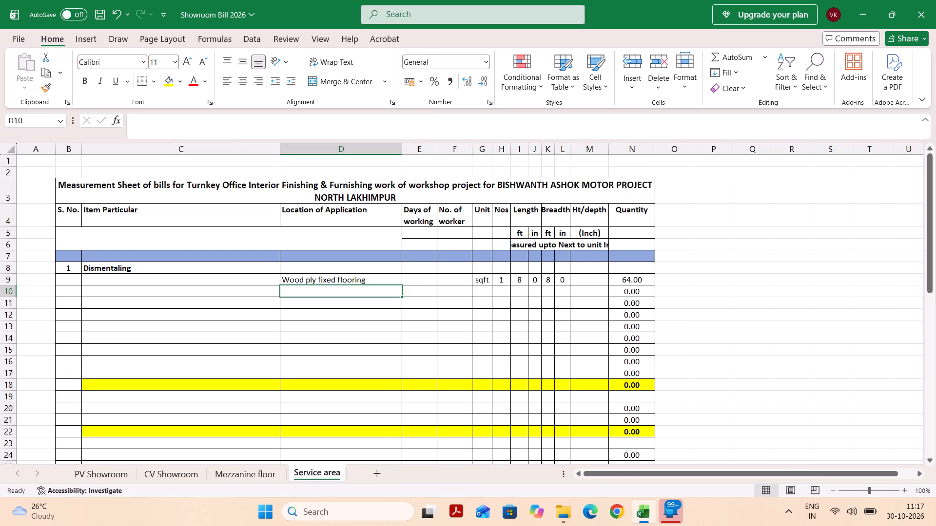
type("PA")
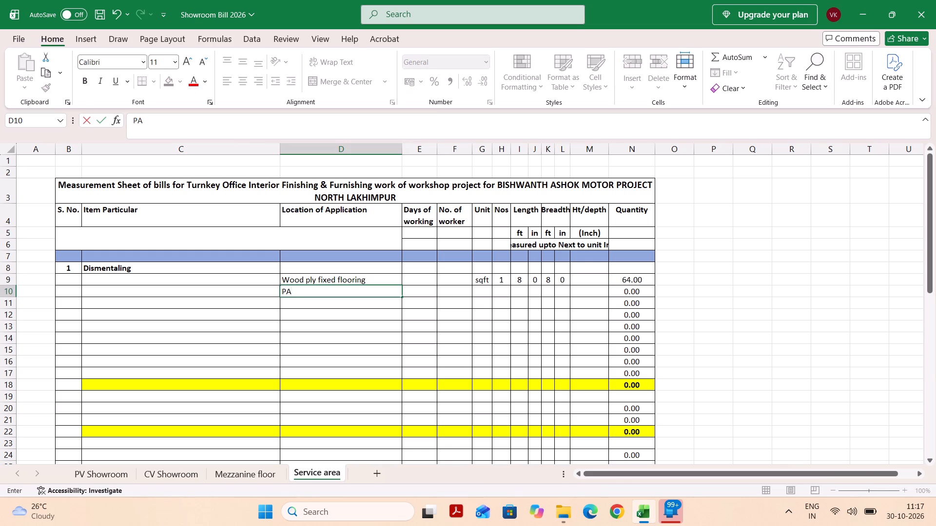
key("BackSpace")
type("artition")
key("Tab")
key("Tab")
key("Tab")
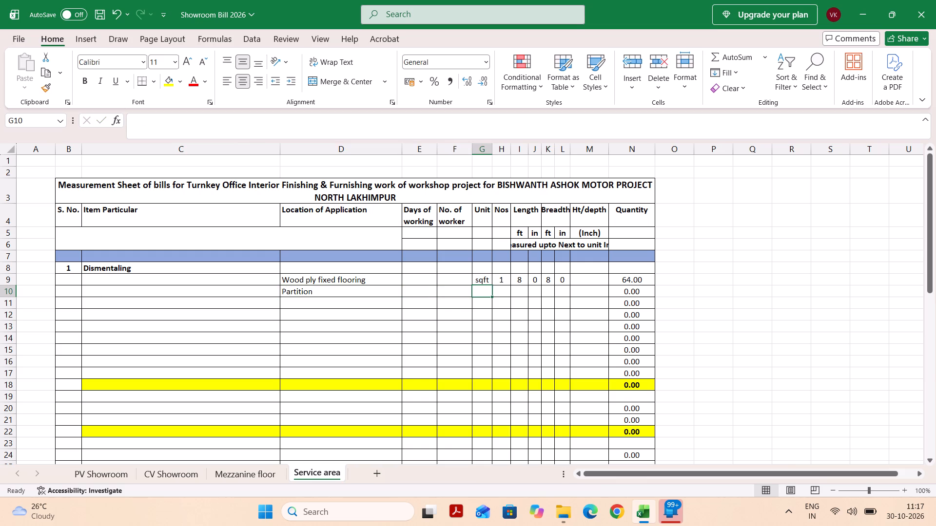
type("sq")
key("Tab")
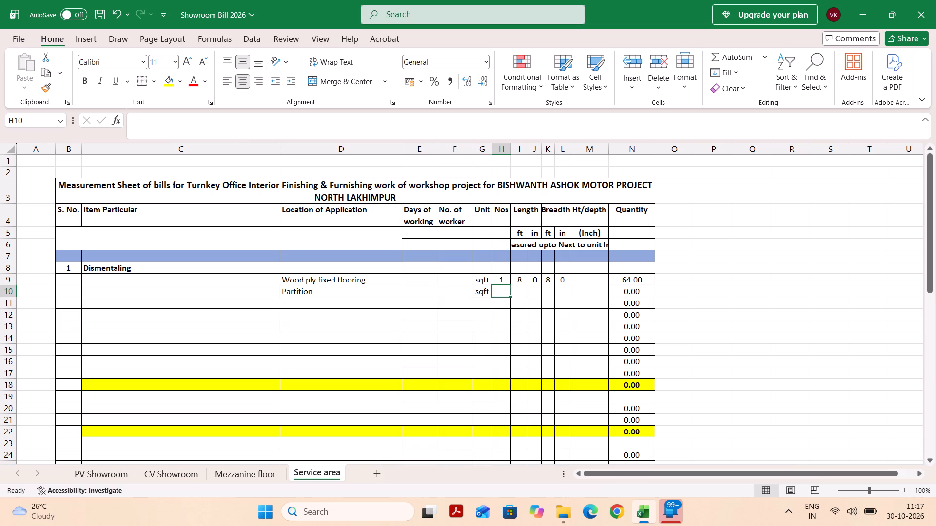
Enter Nos 4, length 9 ft 6 in and breadth 4 ft 6 in for the Partition row.
key("4")
key("Tab")
key("9")
key("Tab")
key("9")
key("BackSpace")
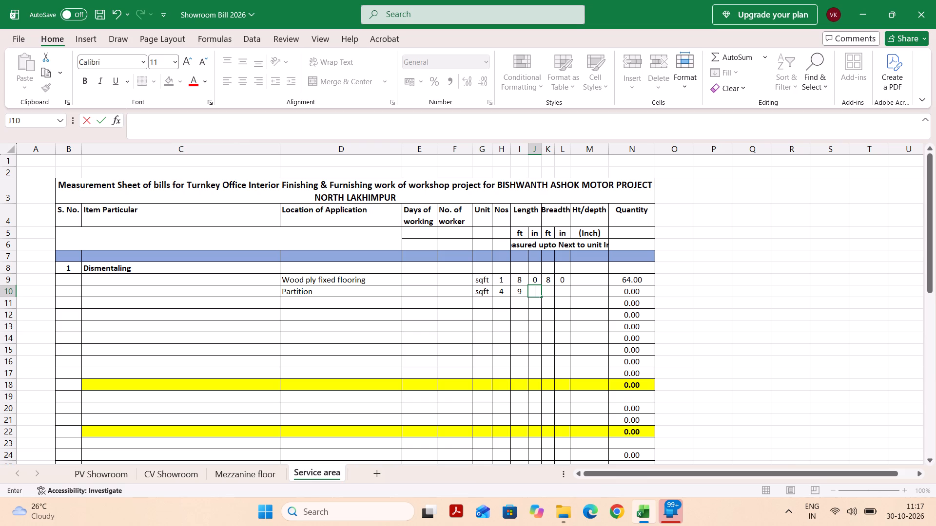
key("6")
key("Tab")
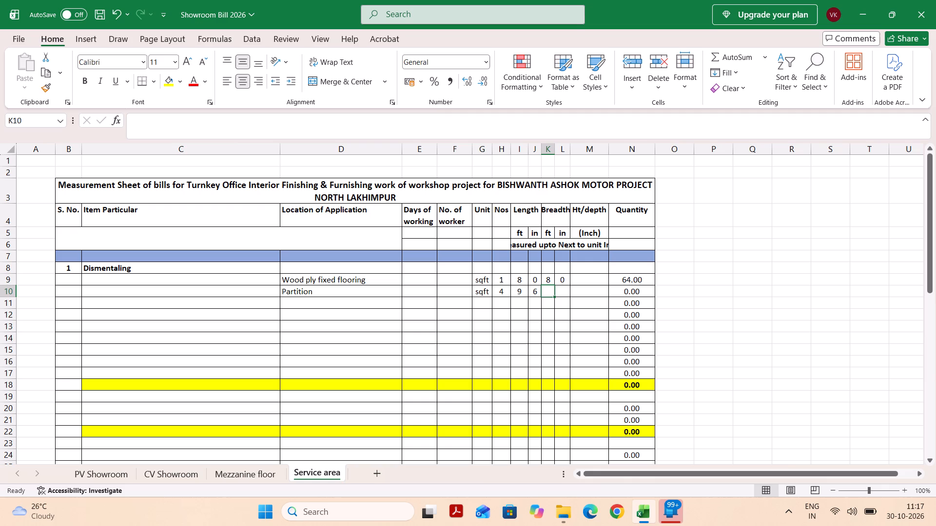
key("4")
key("Tab")
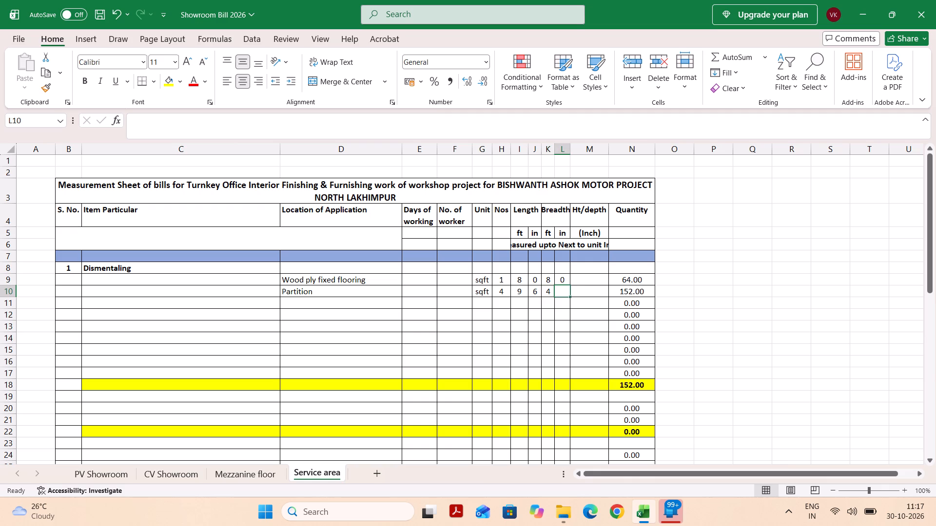
key("6")
key("Tab")
key("Return")
key("Tab")
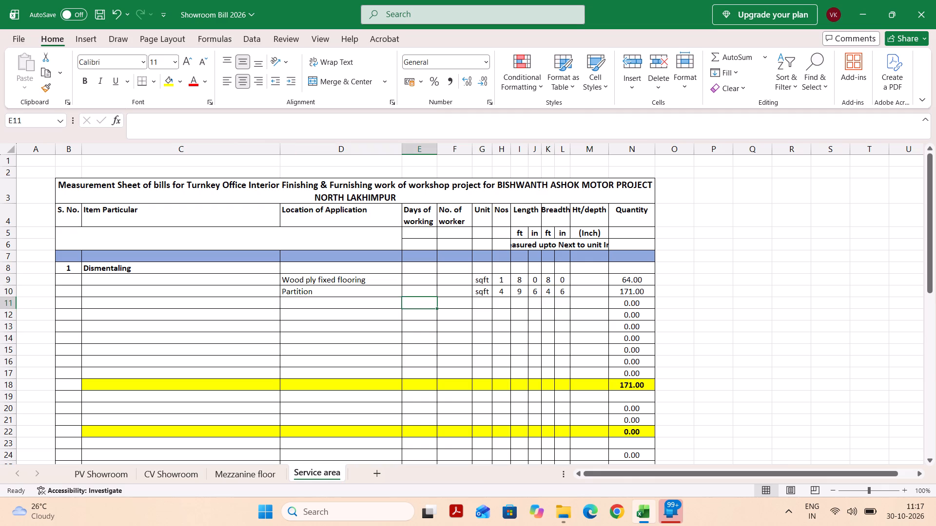
key("shift+Tab")
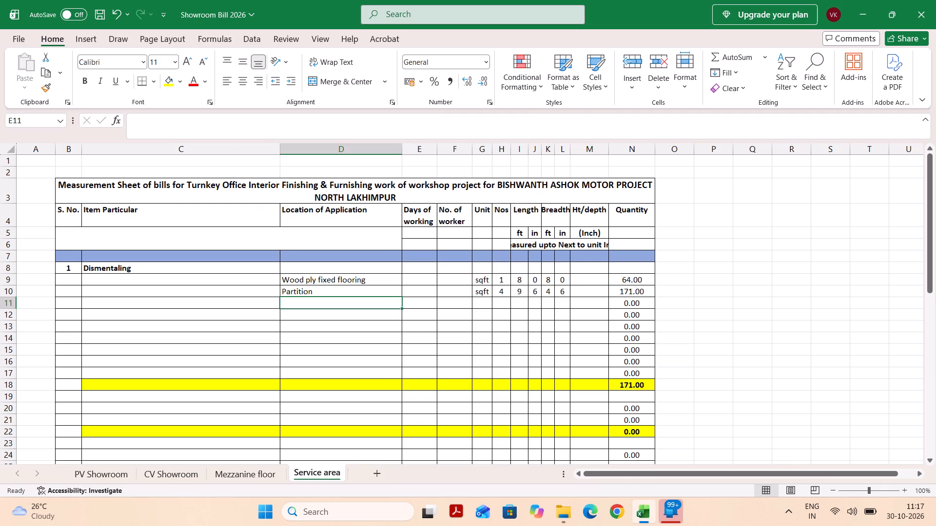
Set the inches of the Partition row's breadth to 0.
left_click(548, 291)
left_click(561, 293)
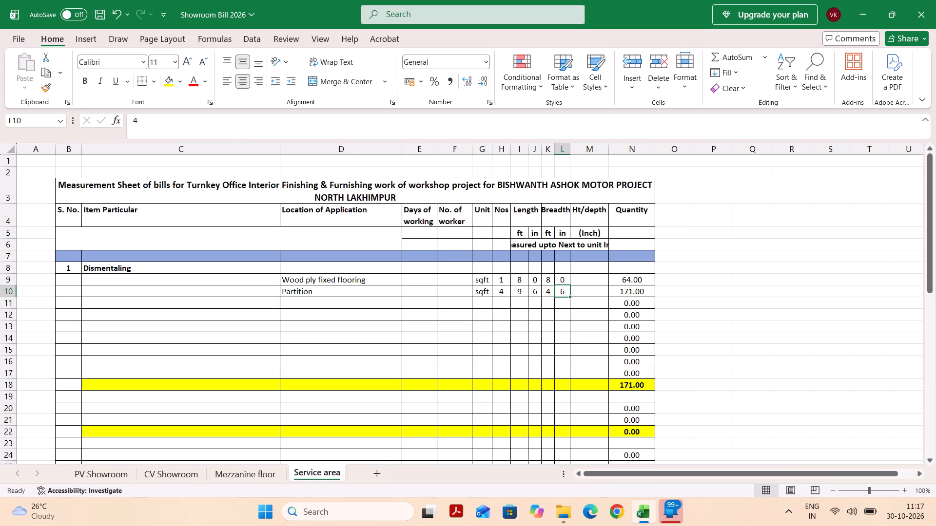
key("0")
key("Return")
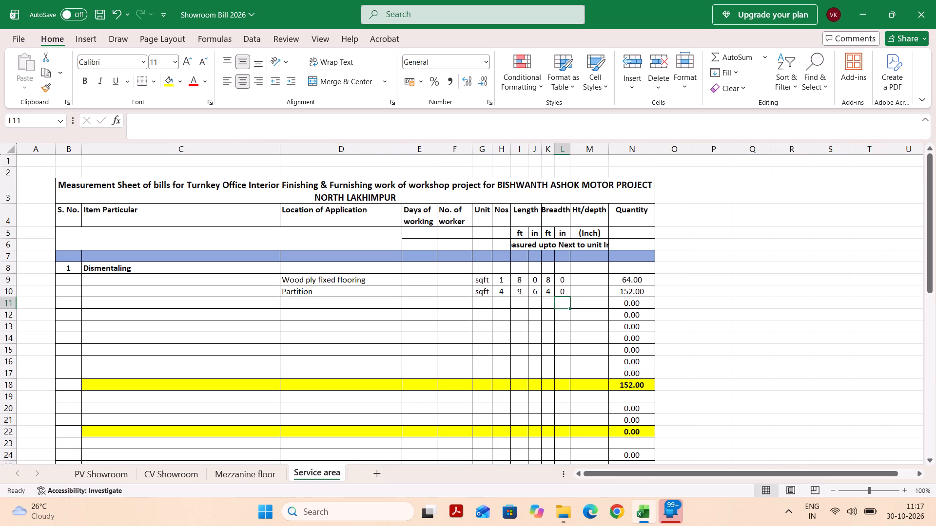
Enter sqft as the unit in row 11 below Partition, leaving its location blank.
left_click(496, 303)
left_click(485, 301)
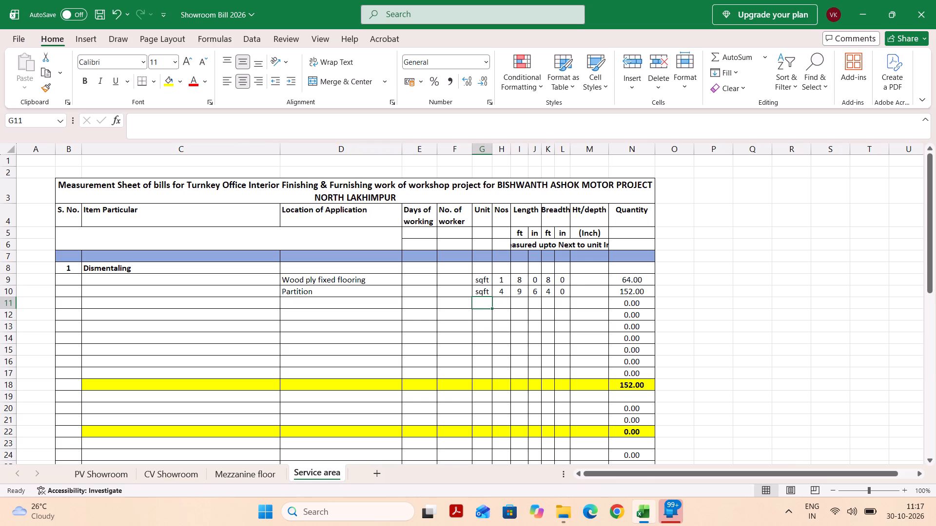
left_click(346, 301)
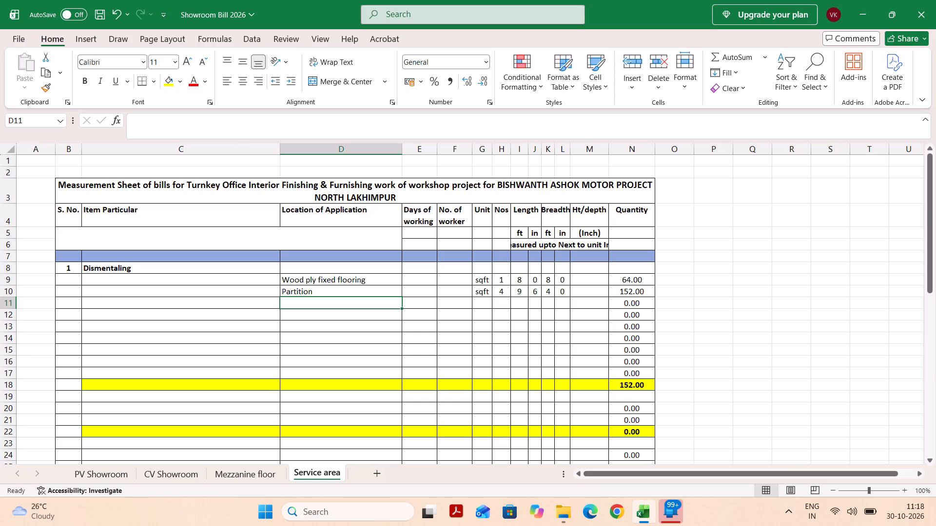
key("Tab")
key("Tab")
key("Tab")
type("sq")
key("Tab")
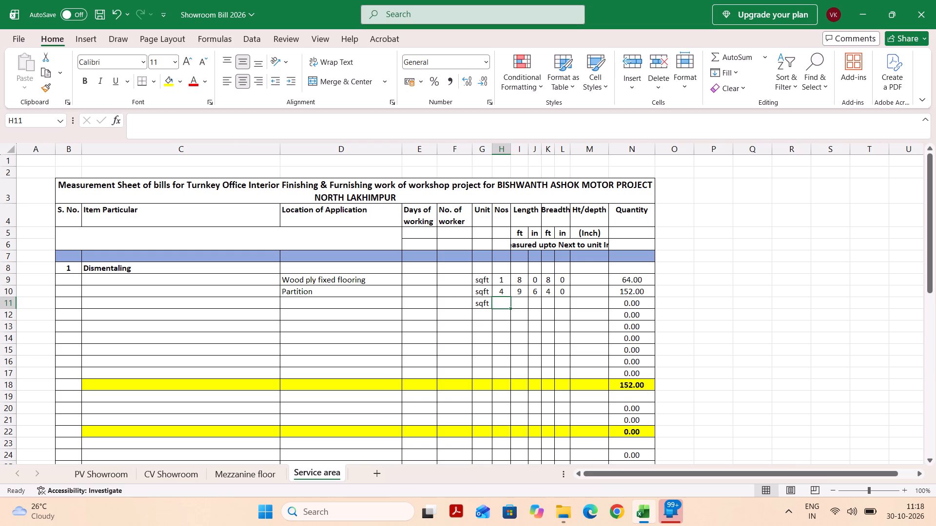
Enter Nos 3, length 4 ft 0 in and breadth 5 ft 0 in for row 11 below Partition.
key("4")
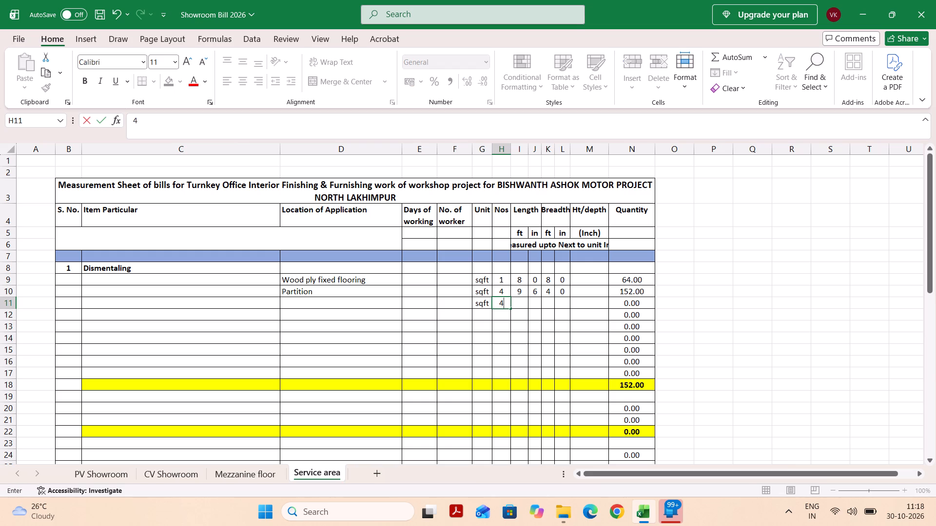
key("BackSpace")
key("3")
key("Tab")
key("4")
key("Tab")
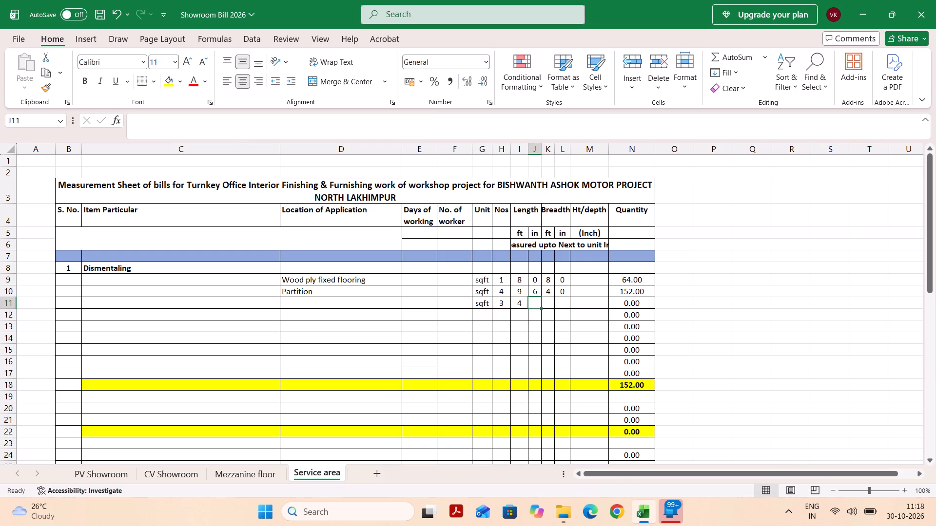
key("5")
key("Tab")
key("shift+Tab")
key("0")
key("Tab")
key("5")
key("Tab")
key("0")
key("Tab")
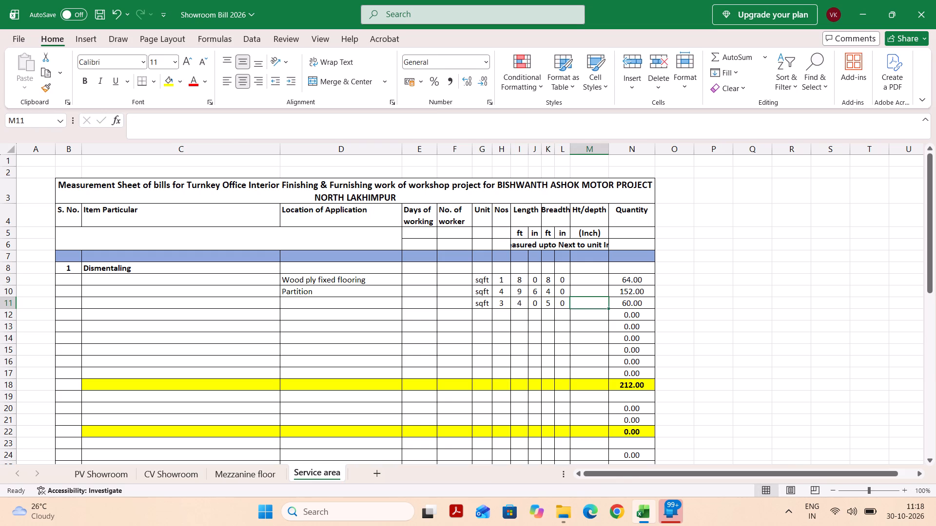
Enter Tools as the location in row 12 of the Dismentaling section, with sqft as its unit.
key("Return")
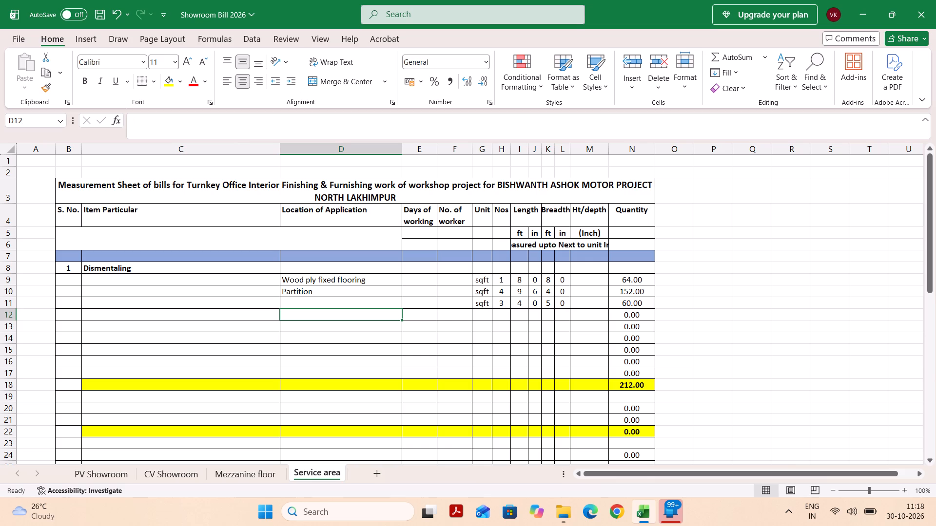
key("t")
key("BackSpace")
key("BackSpace")
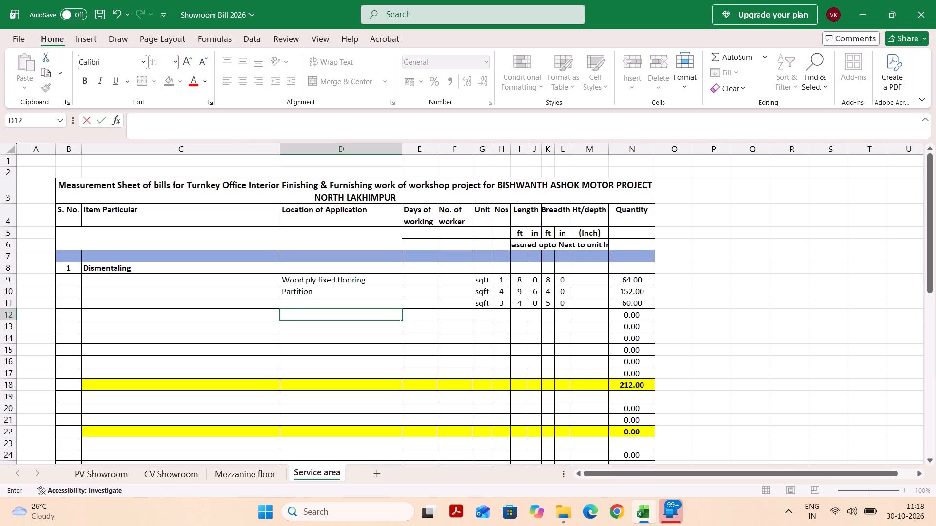
type("Tool")
key("s")
key("Tab")
key("Tab")
key("Tab")
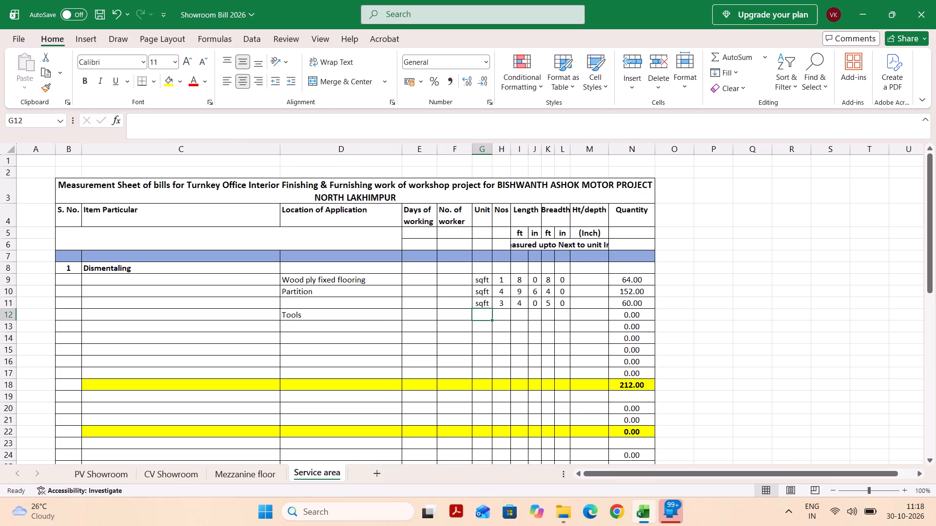
type("sq")
key("Tab")
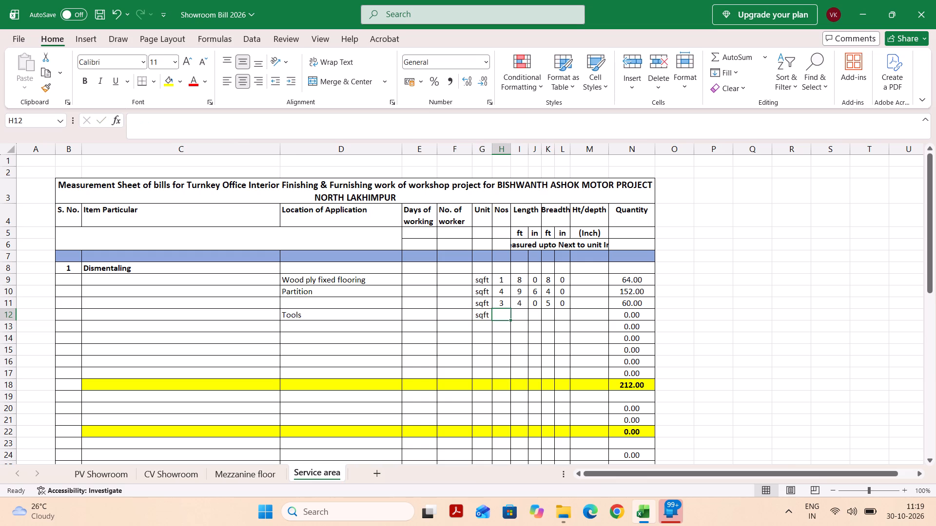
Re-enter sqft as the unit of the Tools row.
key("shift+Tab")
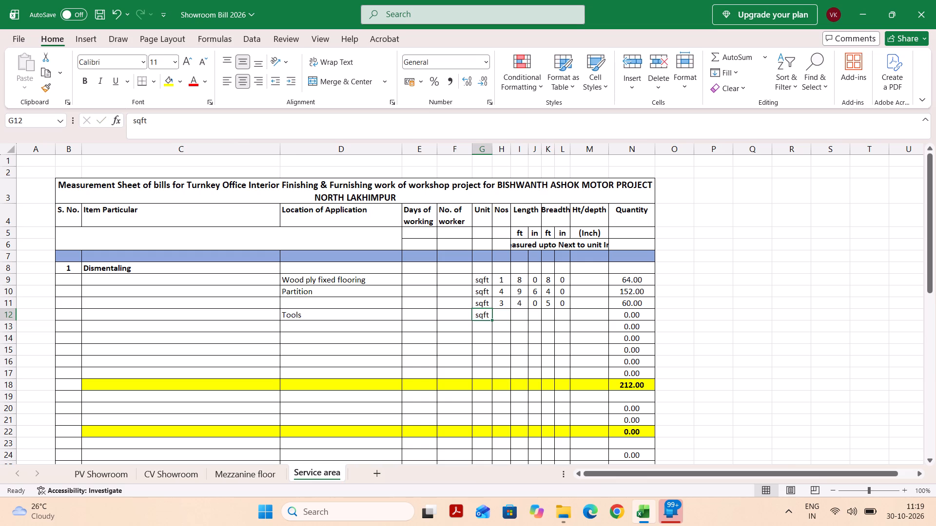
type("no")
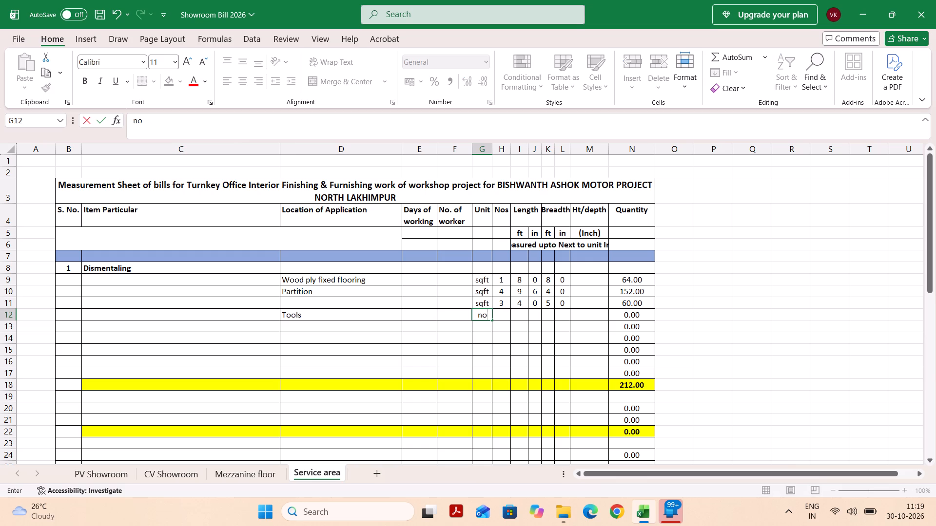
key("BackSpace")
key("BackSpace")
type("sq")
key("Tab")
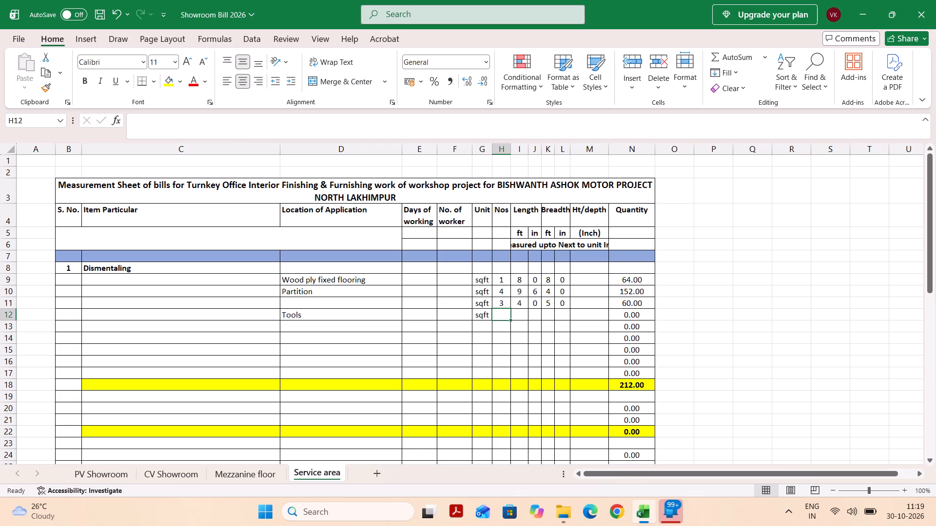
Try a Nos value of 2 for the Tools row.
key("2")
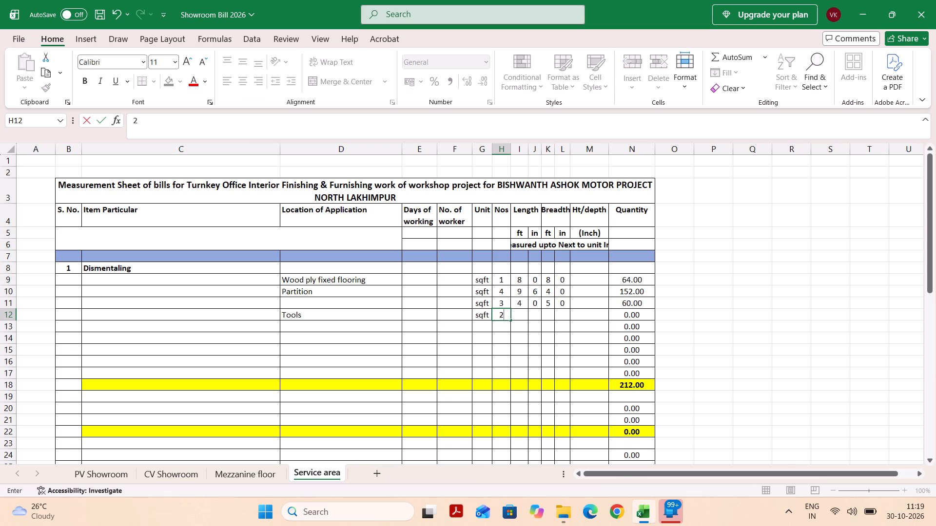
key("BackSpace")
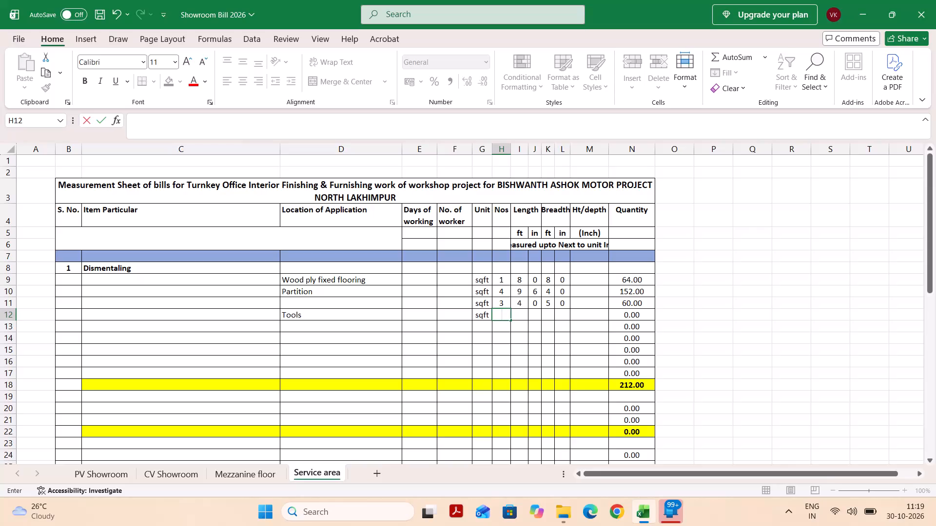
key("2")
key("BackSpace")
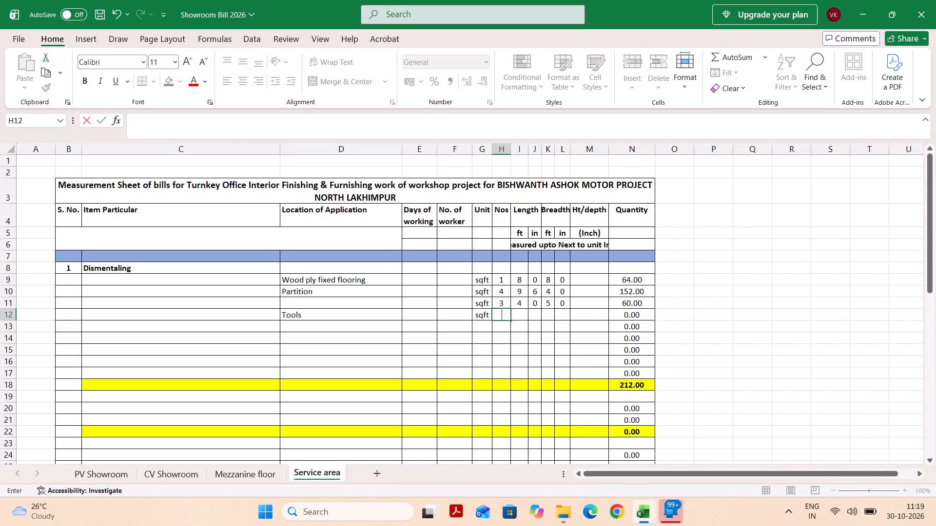
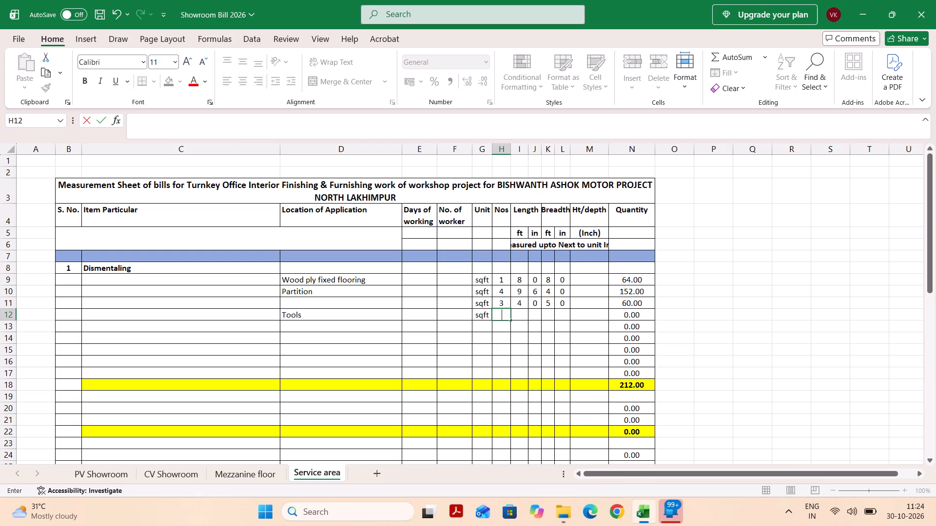
Enter Nos 1, length 9 ft 0 in and breadth 8 ft 6 in for the Tools row.
key("1")
key("Tab")
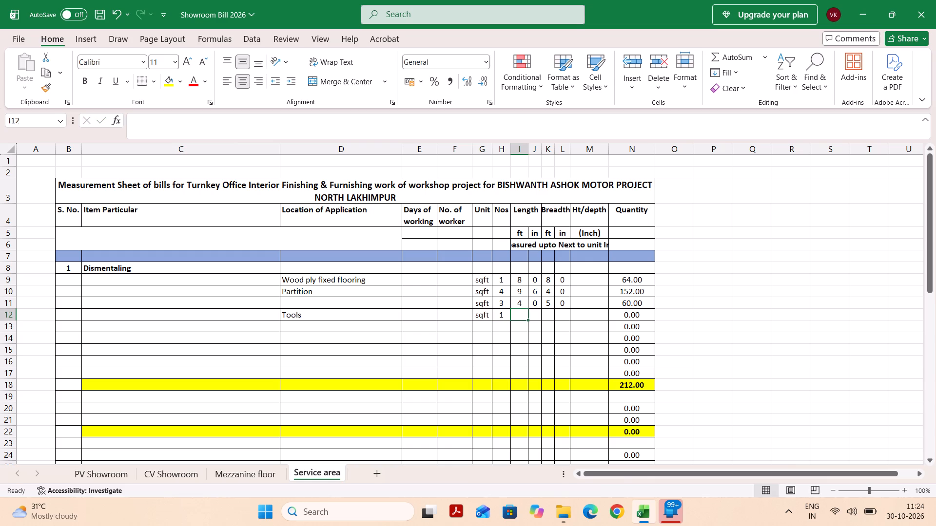
key("9")
key("Tab")
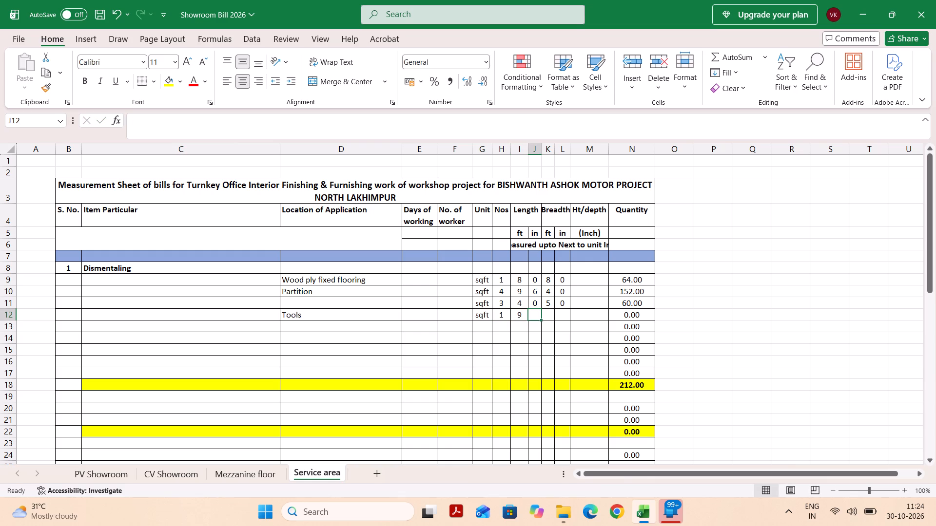
key("0")
key("Tab")
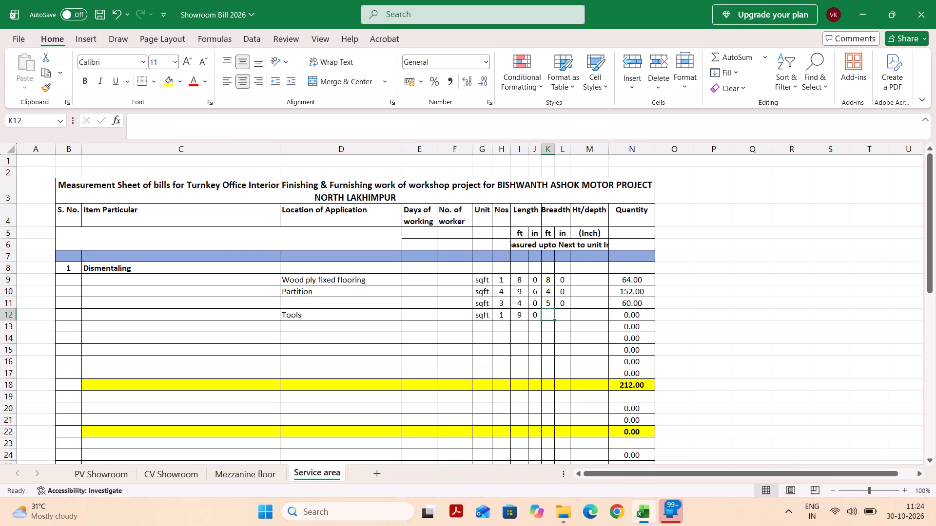
key("8")
key("Tab")
key("6")
key("Tab")
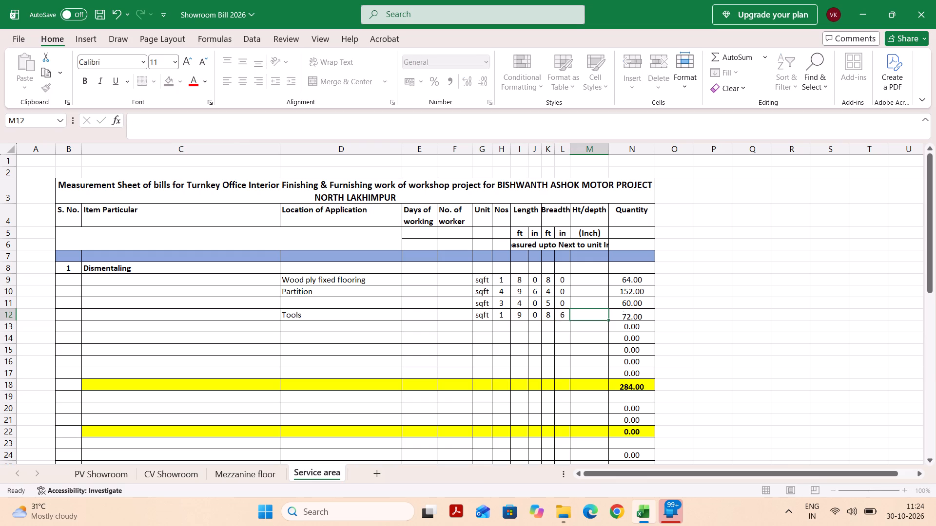
key("Return")
Enter sqft as the unit and 1 as the Nos value in row 13 below Tools.
key("Tab")
key("Tab")
key("Tab")
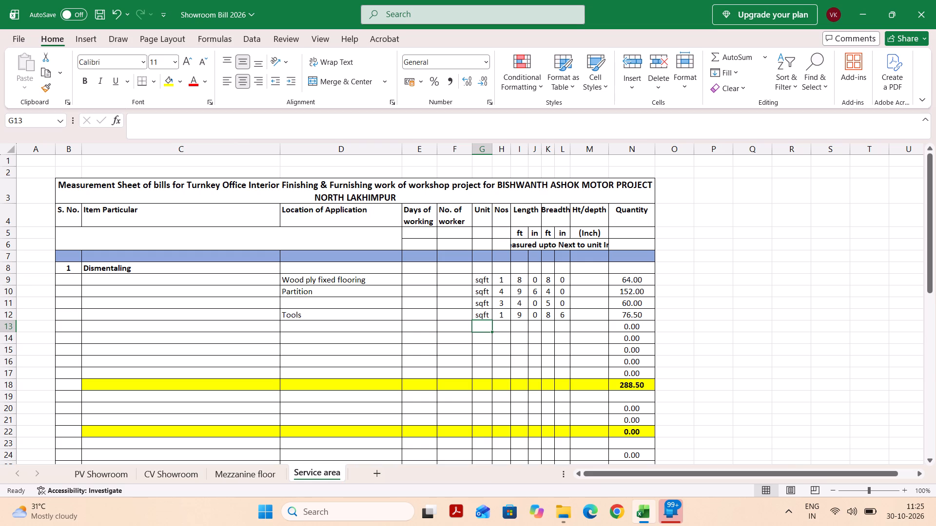
key("Tab")
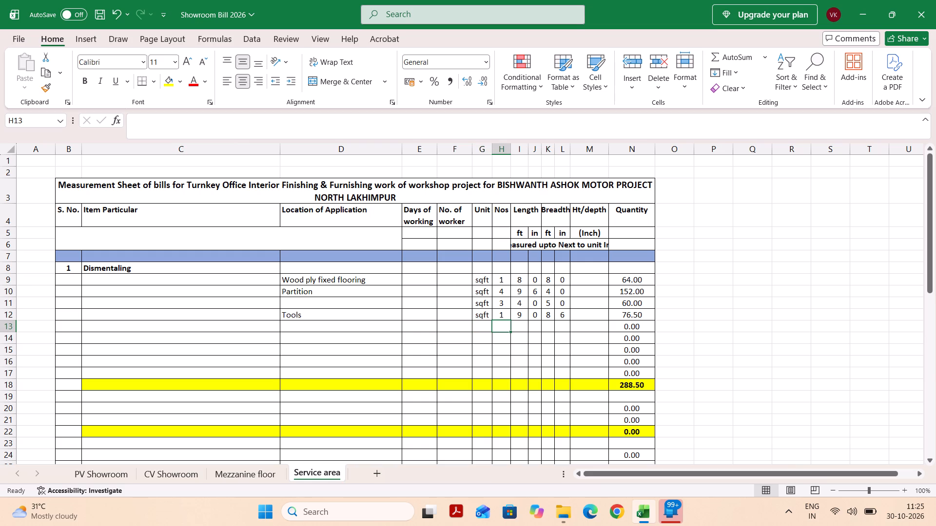
key("shift+Tab")
type("sq")
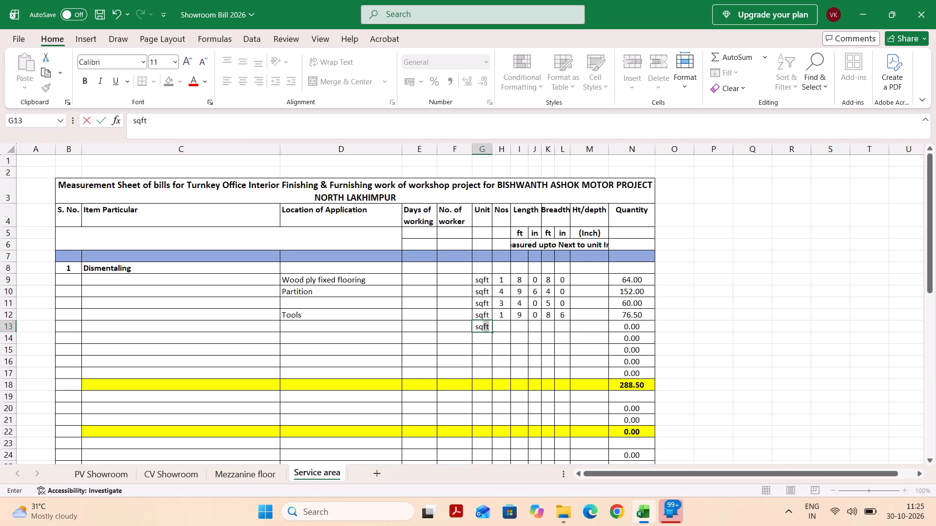
key("Tab")
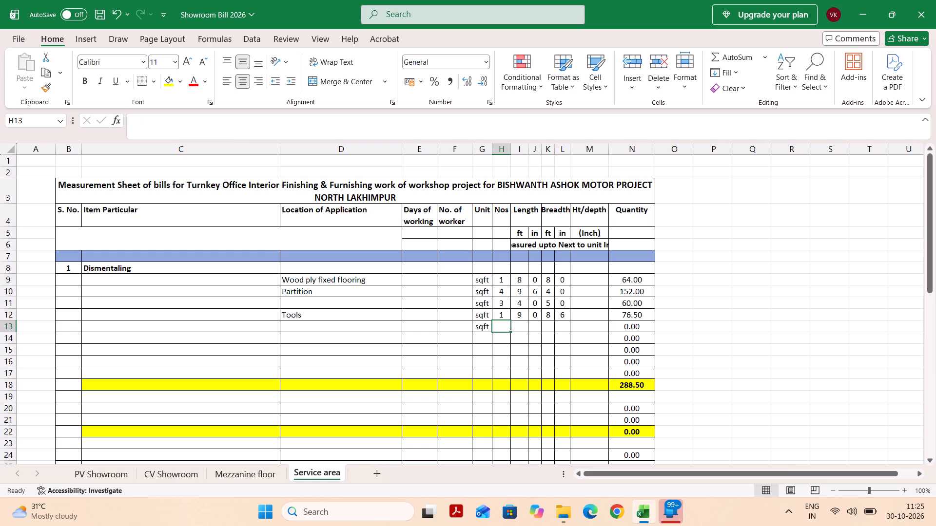
key("1")
key("Tab")
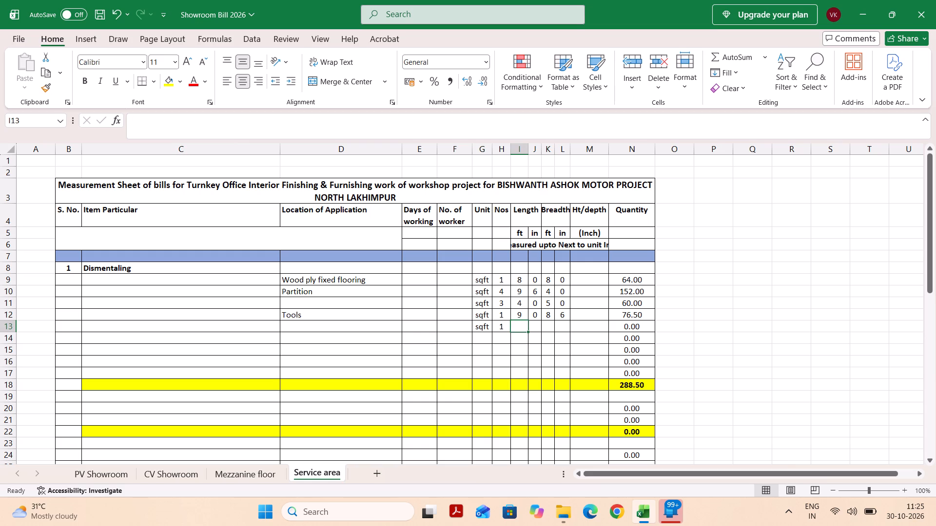
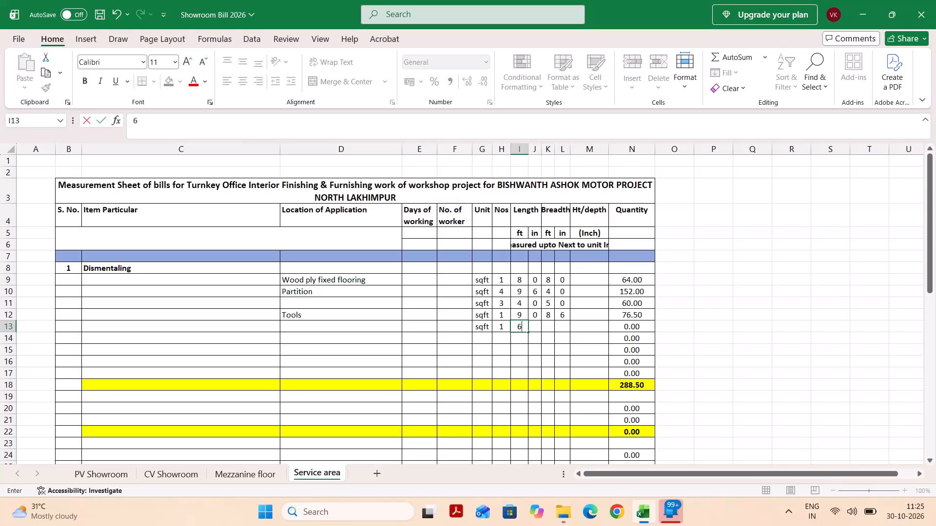
Enter a length of 10 ft 0 in for the sqft row directly below Tools.
key("BackSpace")
key("BackSpace")
type("10")
key("Tab")
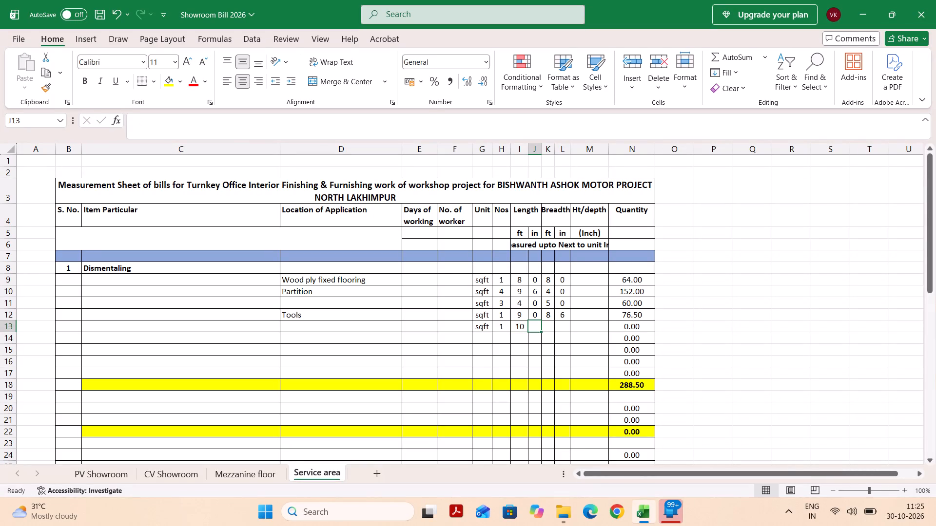
key("0")
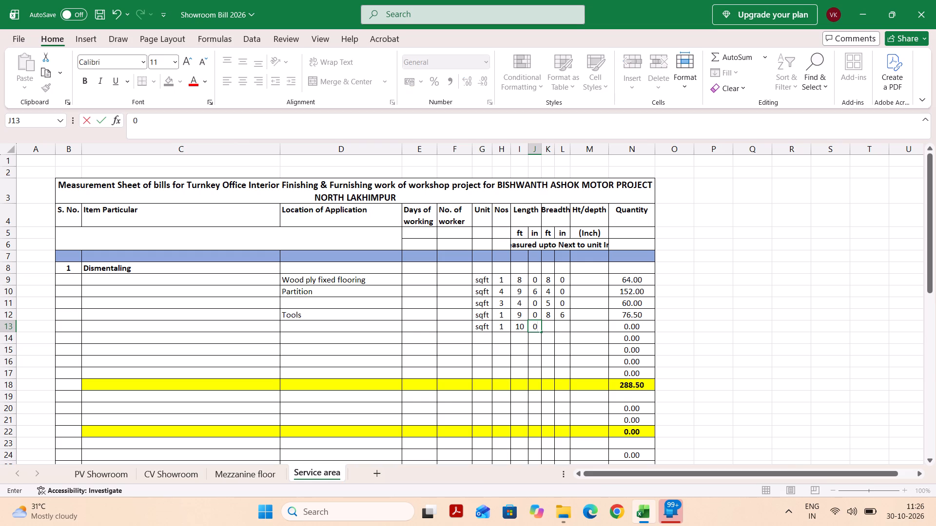
key("Tab")
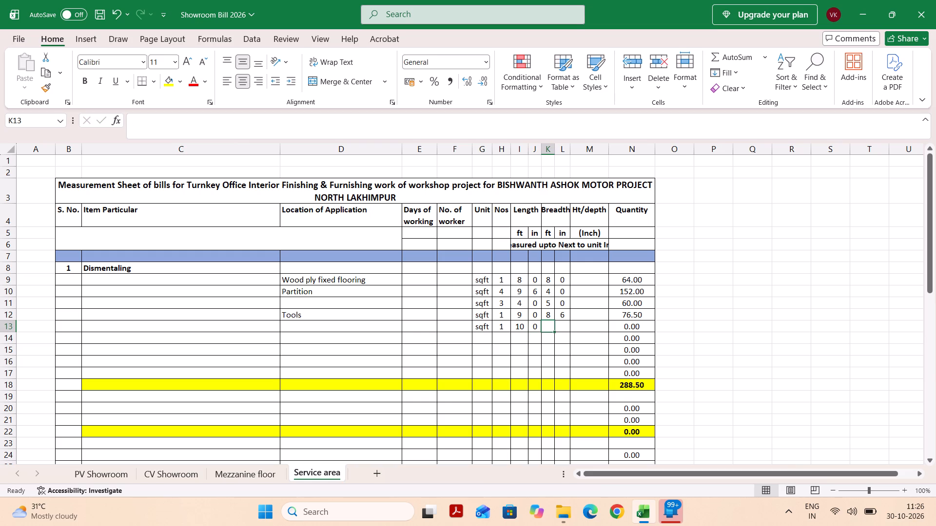
key("0")
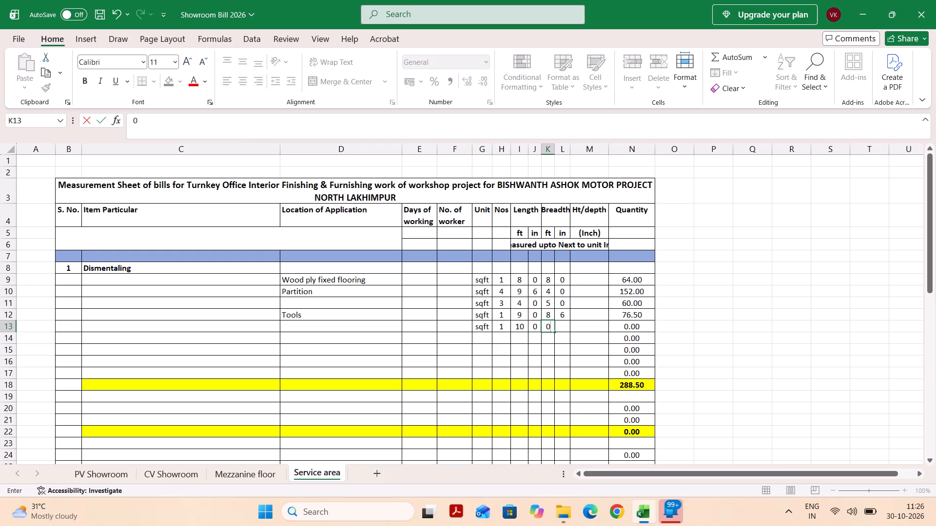
key("BackSpace")
Change the Partition entry in the Location of Application column to "Half partition".
left_click(337, 292)
key("shift+h")
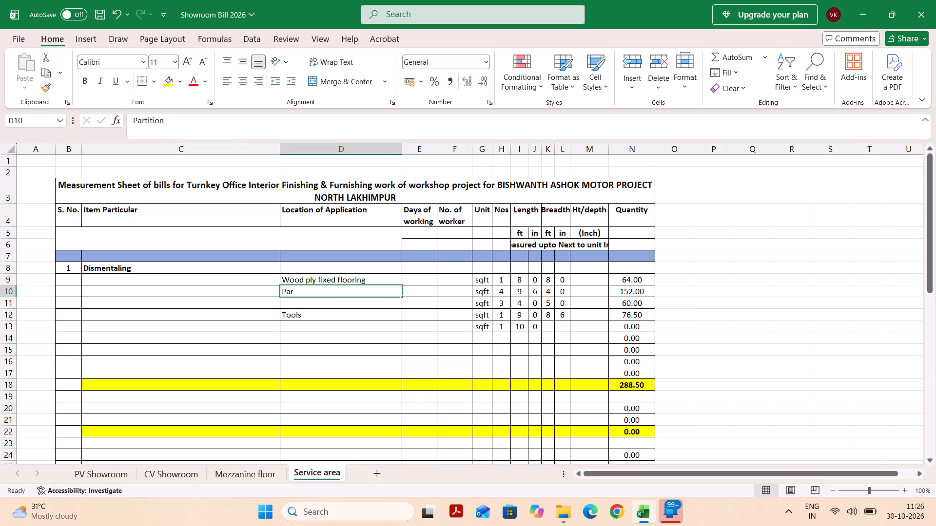
key("BackSpace")
key("BackSpace")
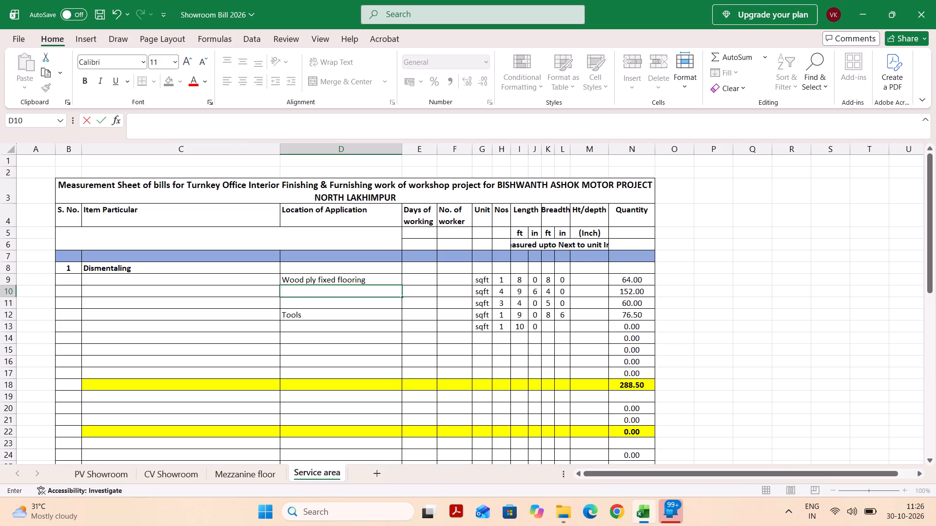
type("Hal")
type("f partition")
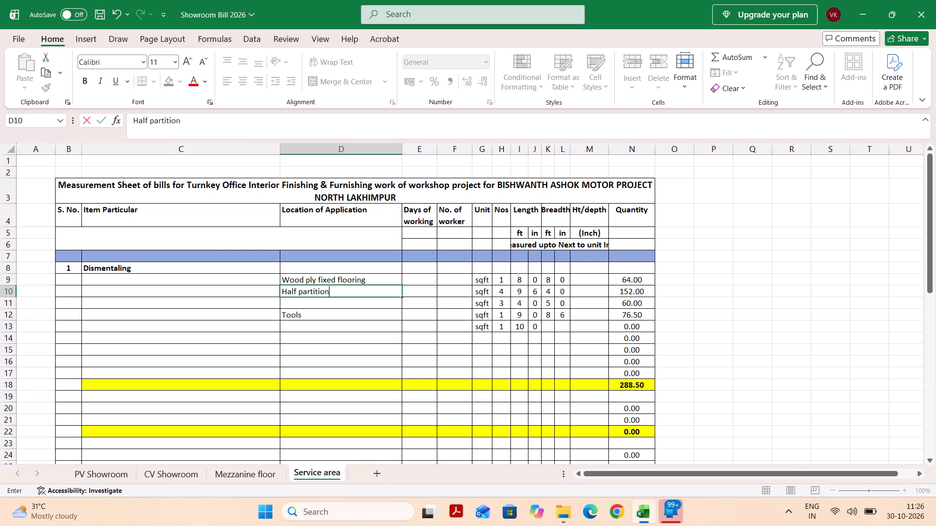
key("Return")
Insert a blank row above the Tools row.
key("Return")
key("shift+space")
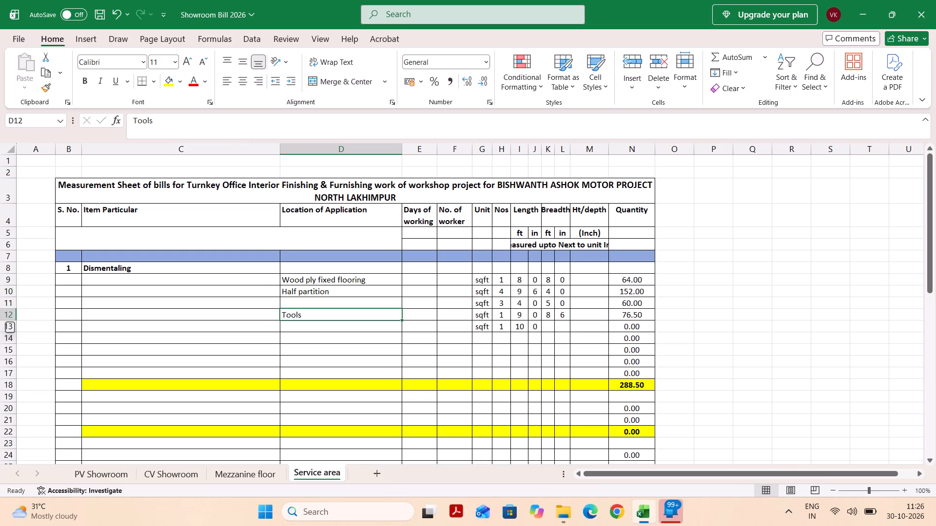
key("ctrl+plus")
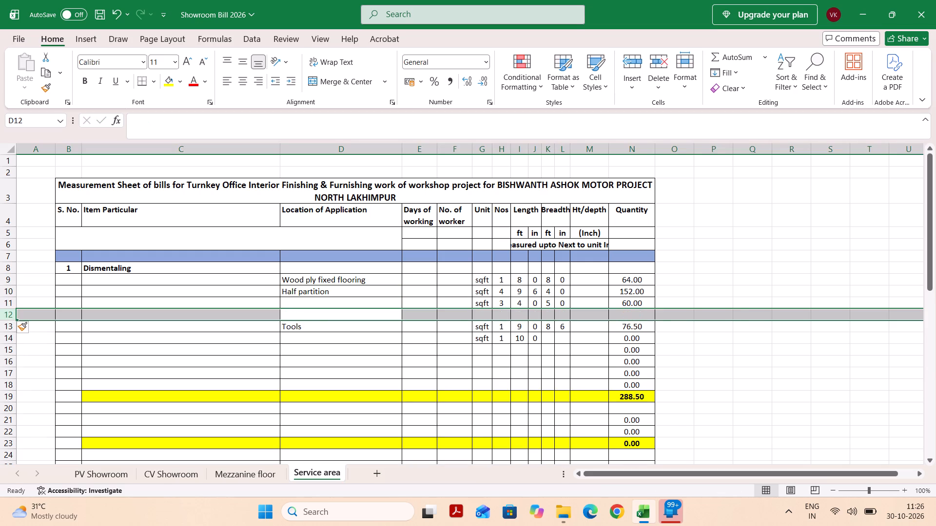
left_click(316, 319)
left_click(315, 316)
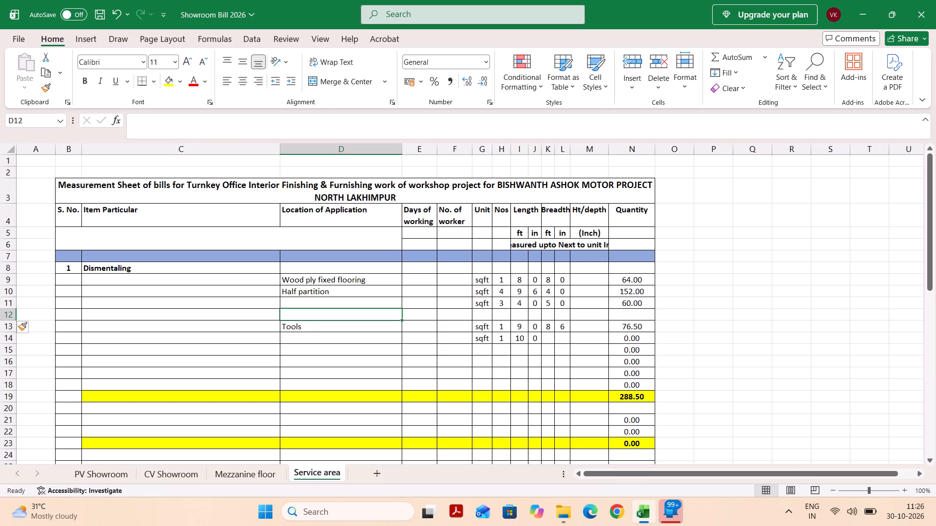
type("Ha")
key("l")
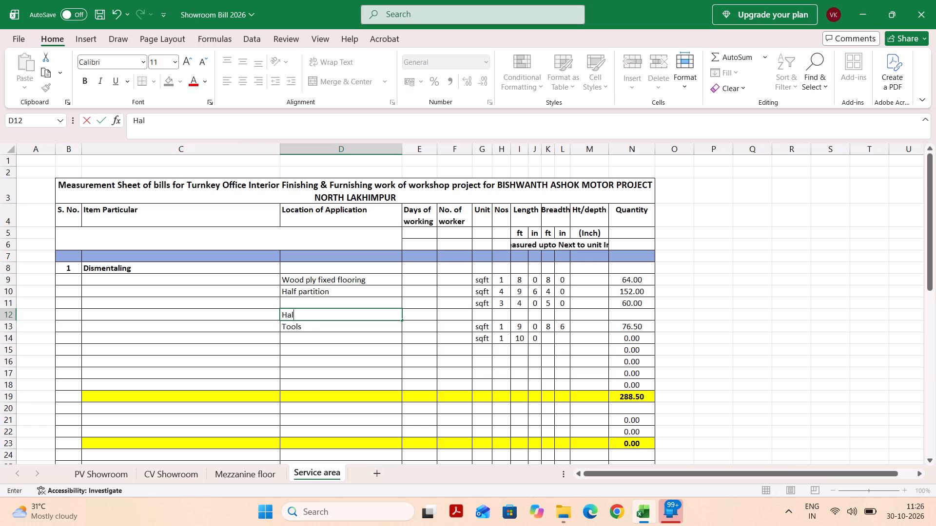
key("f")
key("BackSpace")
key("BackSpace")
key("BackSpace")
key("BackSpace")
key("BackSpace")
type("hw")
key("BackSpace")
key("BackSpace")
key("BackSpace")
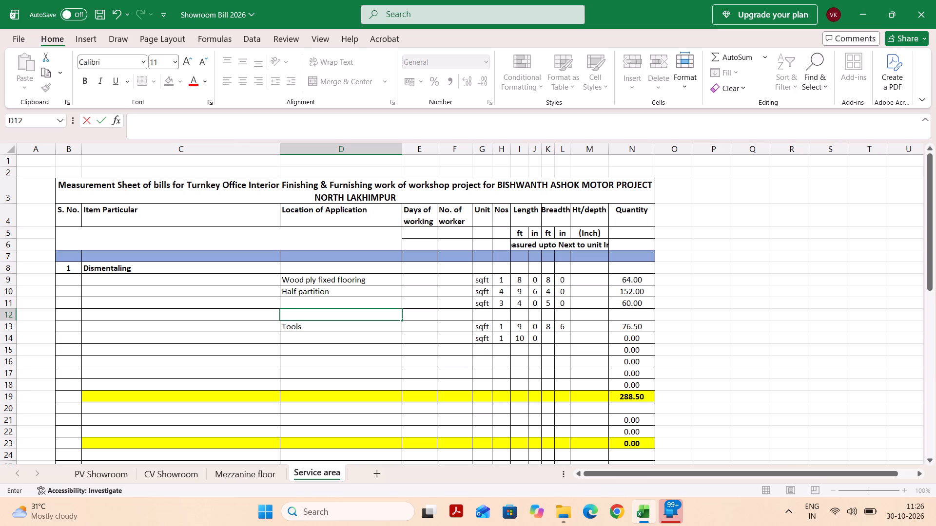
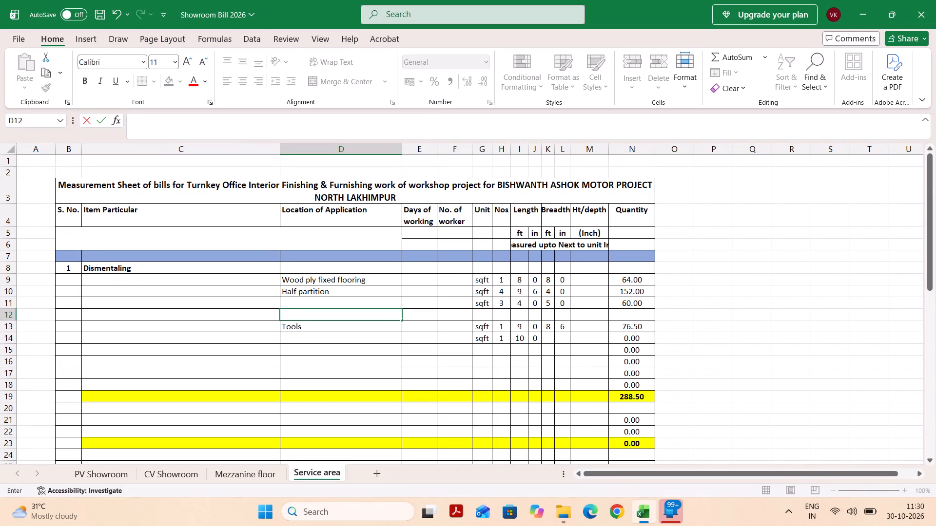
Enter "opening for service manger" as the Location of Application in the blank row above Tools.
type("openfing for")
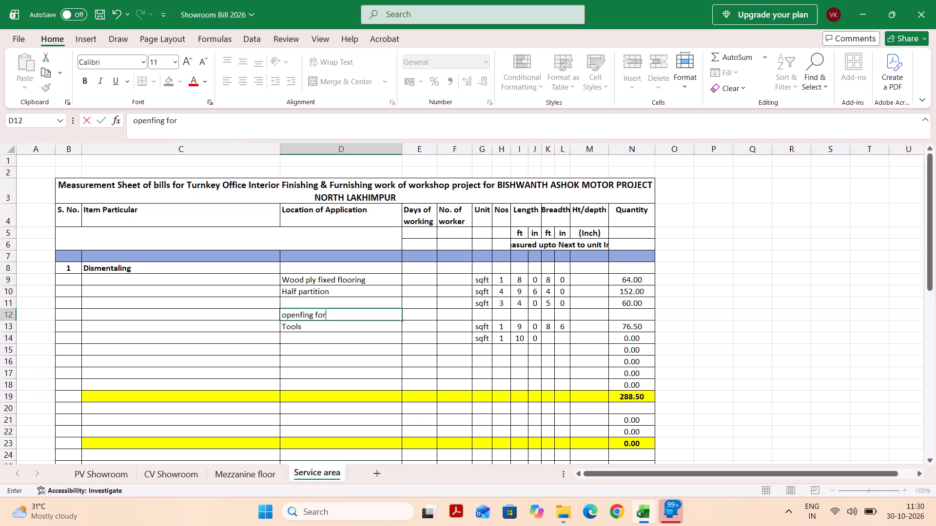
key("space")
key("BackSpace")
key("BackSpace")
key("BackSpace")
key("BackSpace")
key("BackSpace")
key("BackSpace")
key("BackSpace")
key("BackSpace")
key("BackSpace")
type("ing for")
key("space")
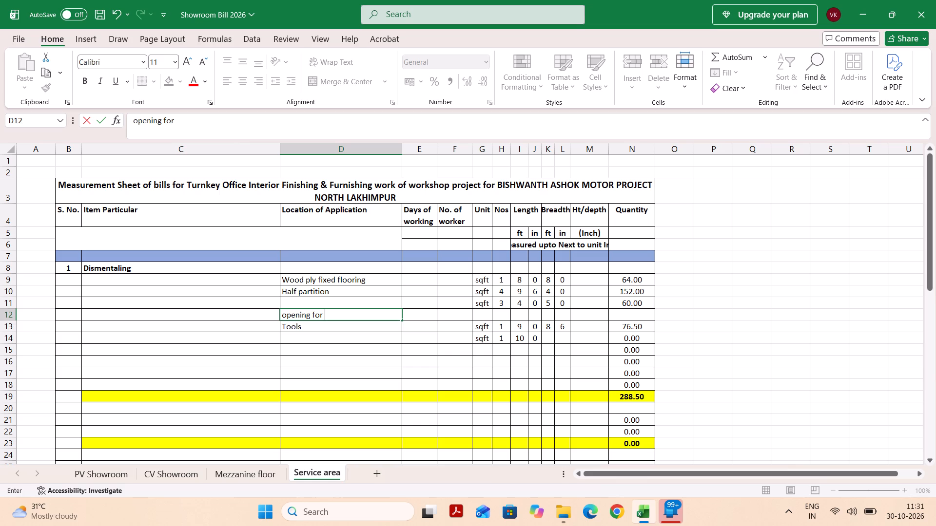
type("service manger")
key("Tab")
Set the unit to sqft and the Nos to 1 for the service manger opening row.
key("Tab")
key("Tab")
type("sq")
key("Tab")
key("1")
key("Tab")
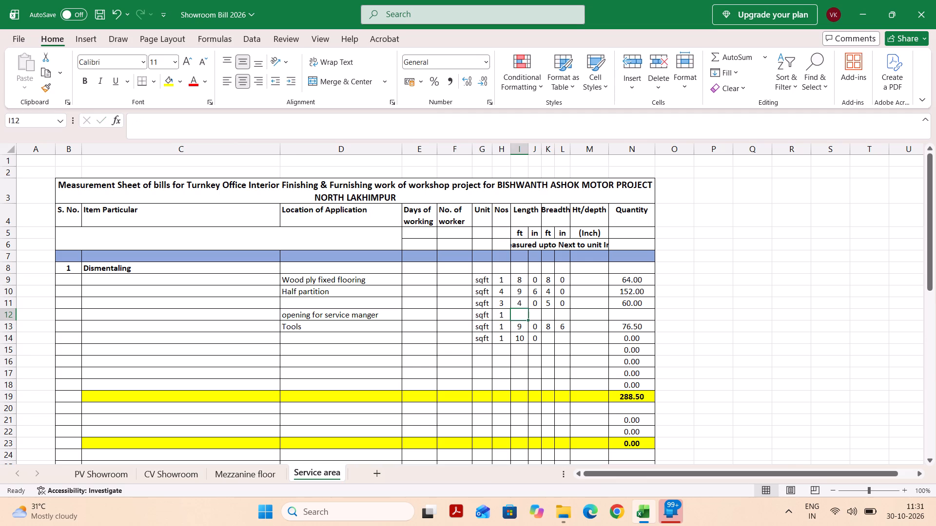
Enter a length of 4 ft for the service manger opening row.
key("3")
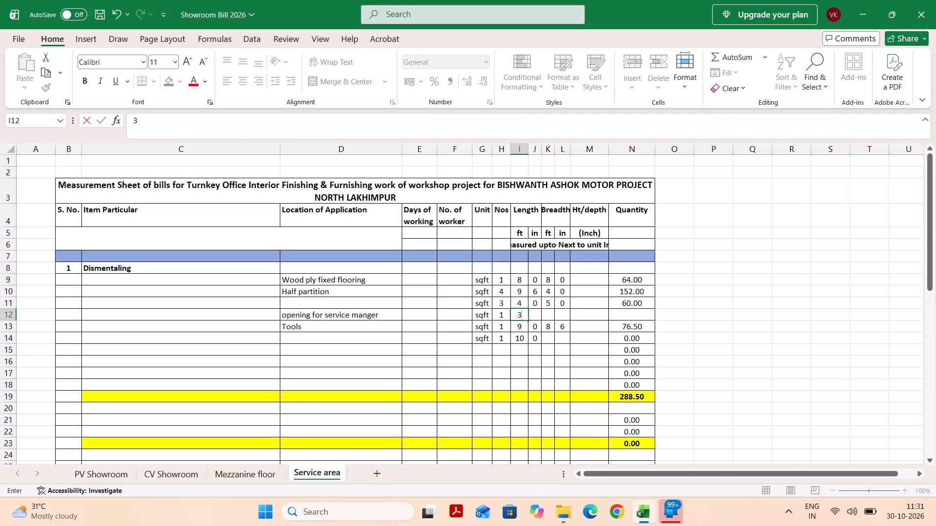
key("BackSpace")
key("4")
key("Tab")
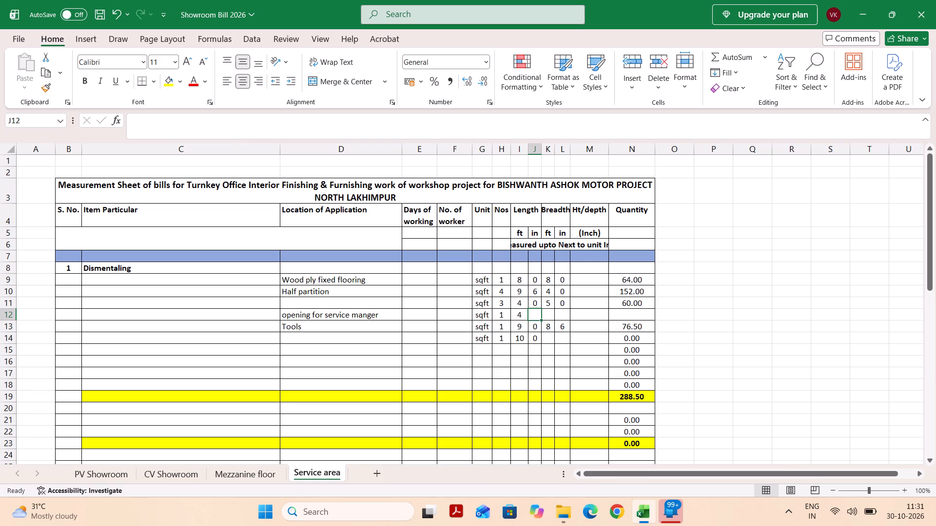
key("shift+Tab")
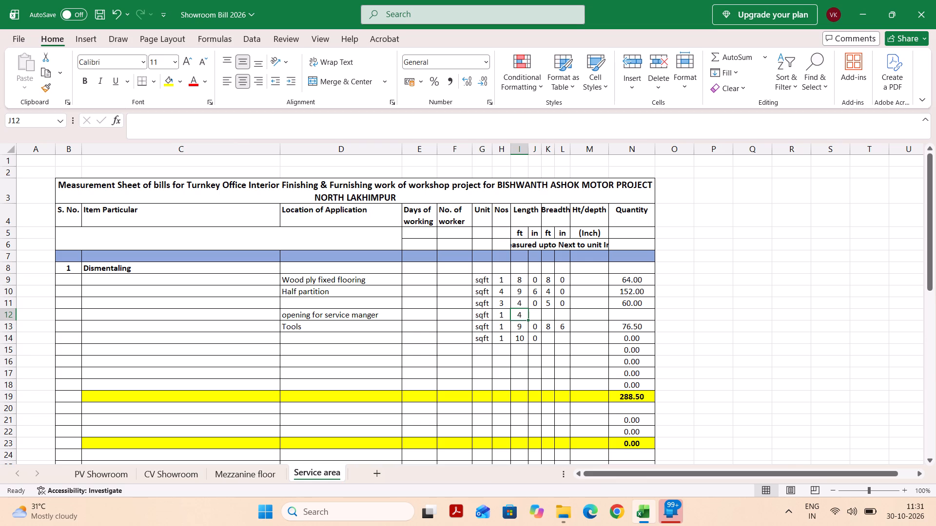
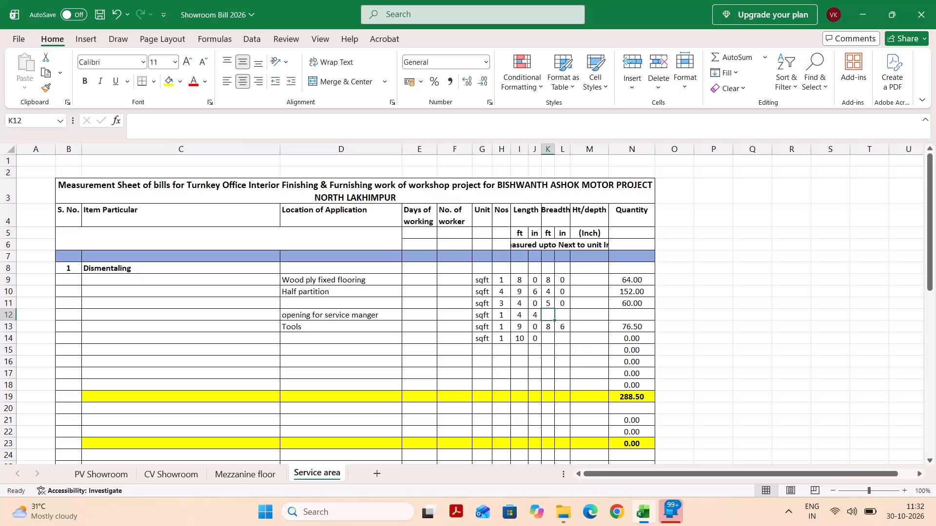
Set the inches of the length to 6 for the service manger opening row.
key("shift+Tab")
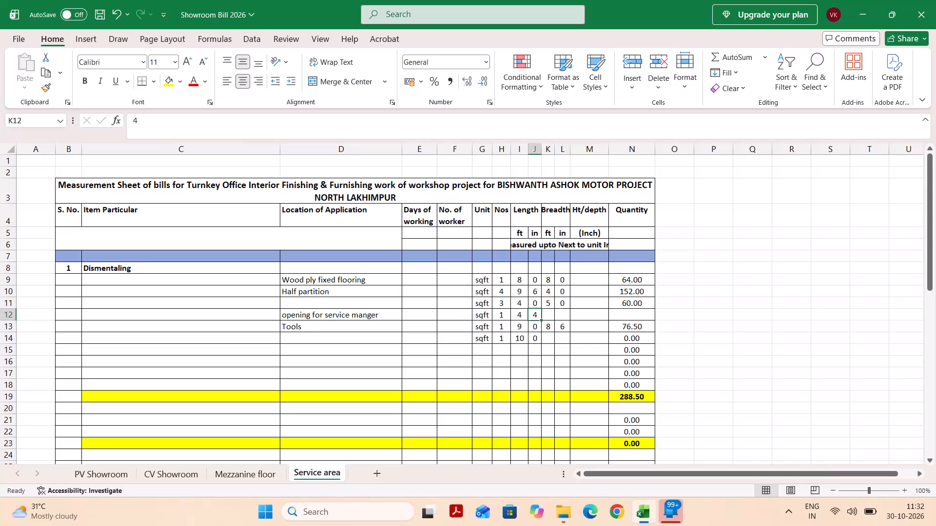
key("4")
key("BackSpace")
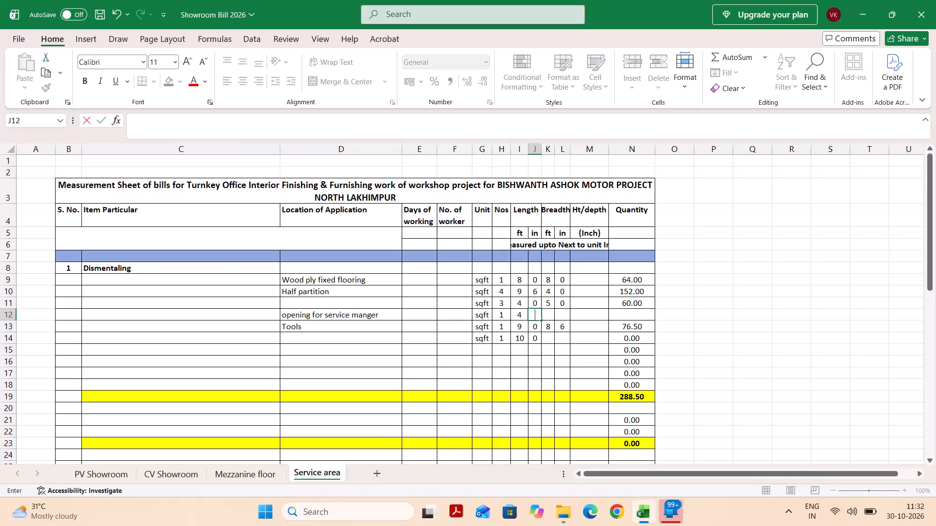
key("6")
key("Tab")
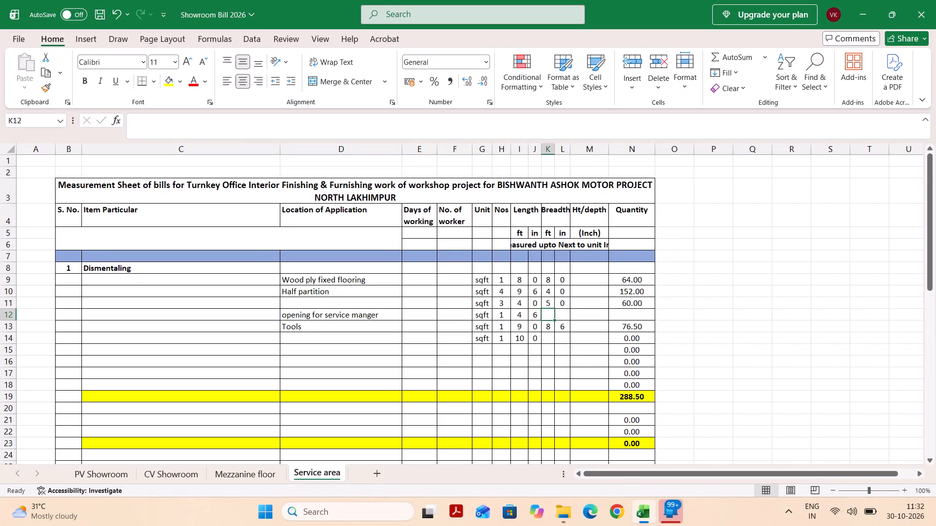
Set the inches of the length to 0 for the service manger opening row.
key("shift+Tab")
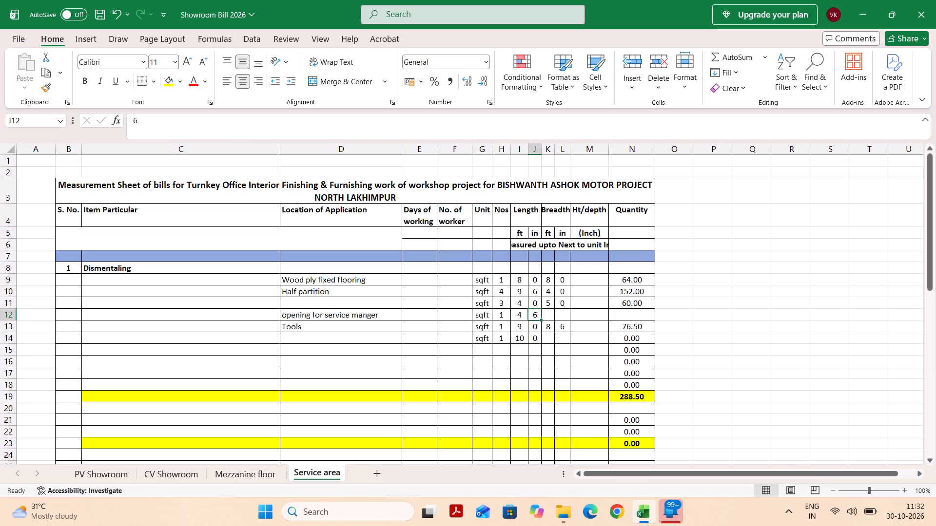
key("Tab")
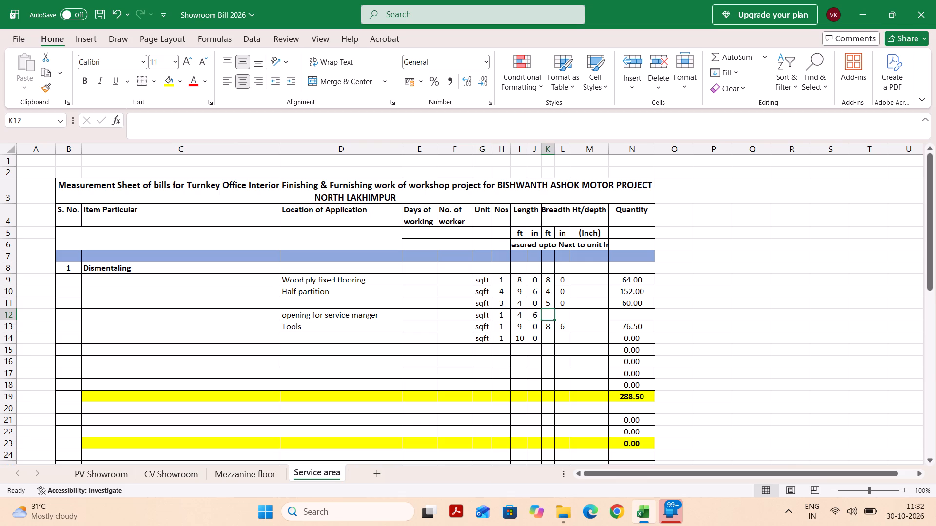
key("shift+Tab")
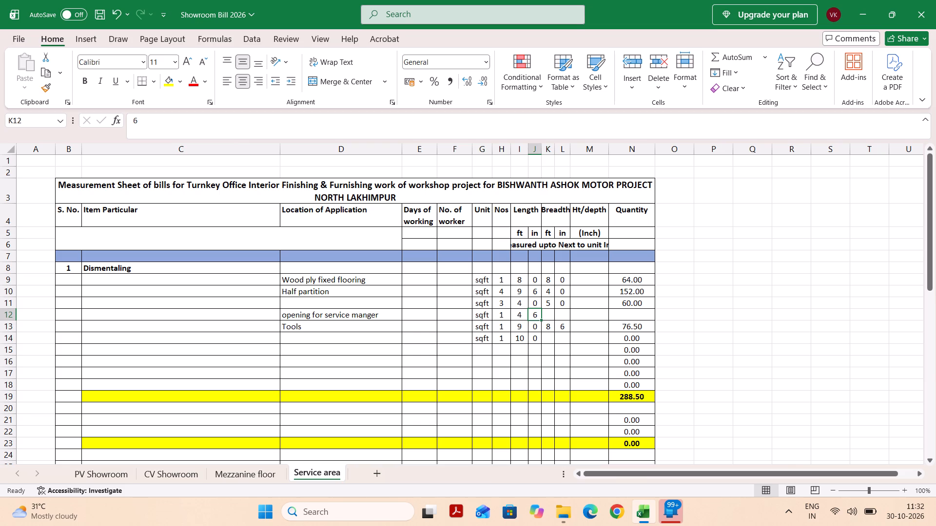
key("BackSpace")
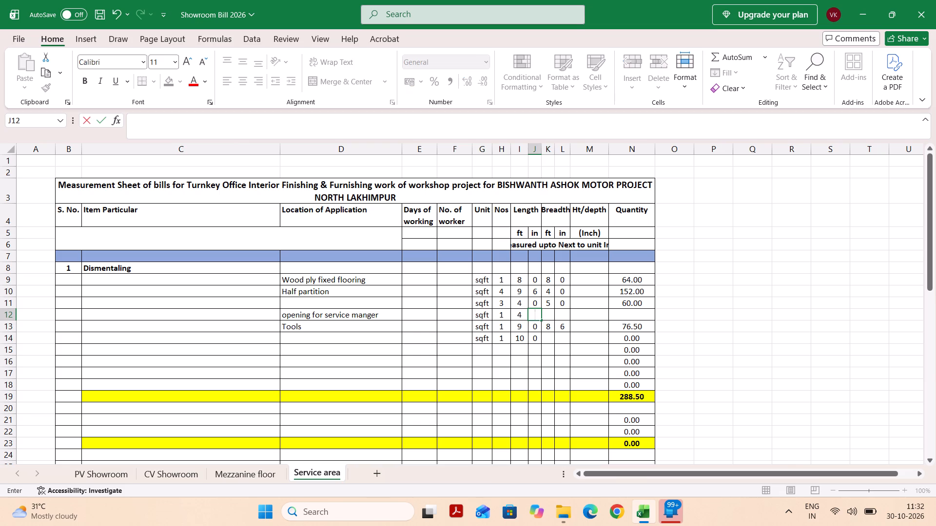
key("Tab")
key("shift+Tab")
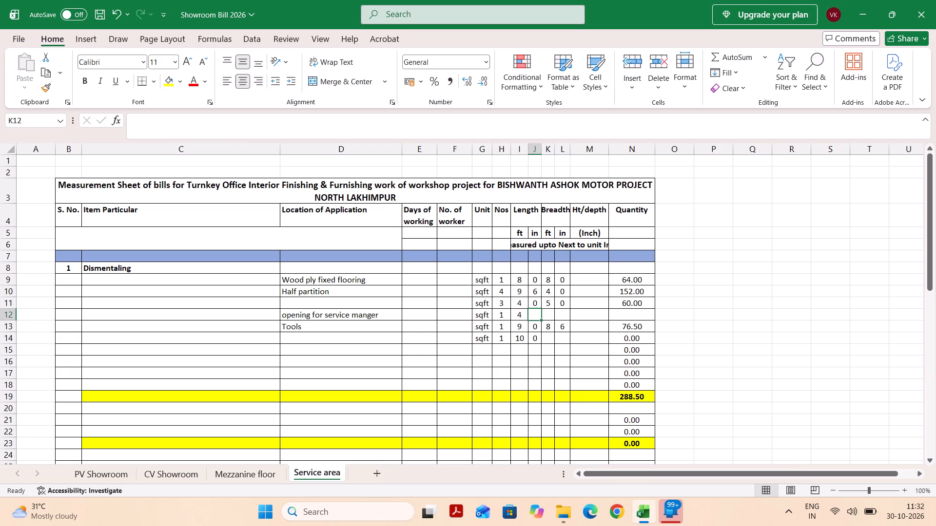
key("Insert")
key("0")
key("Tab")
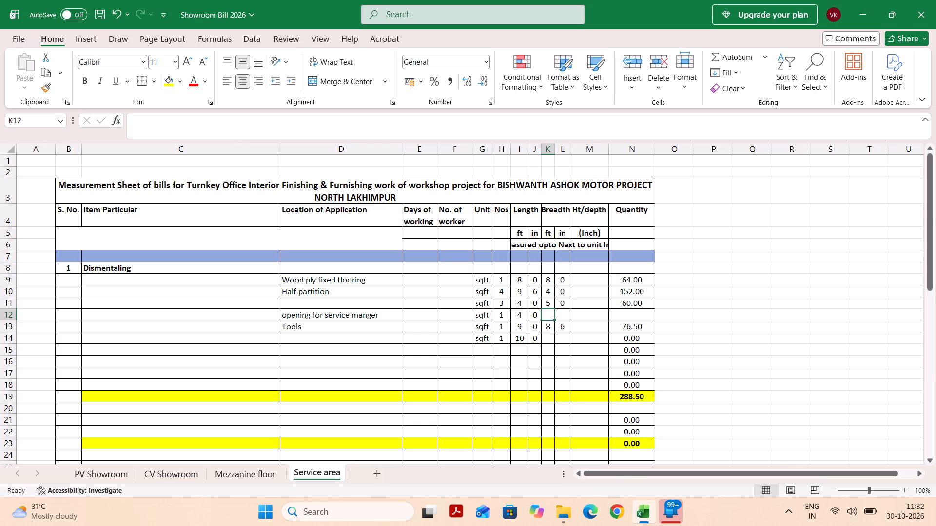
Enter a breadth of 9 ft 2 in for the service manger opening row and save the workbook.
key("9")
key("Tab")
key("2")
key("Tab")
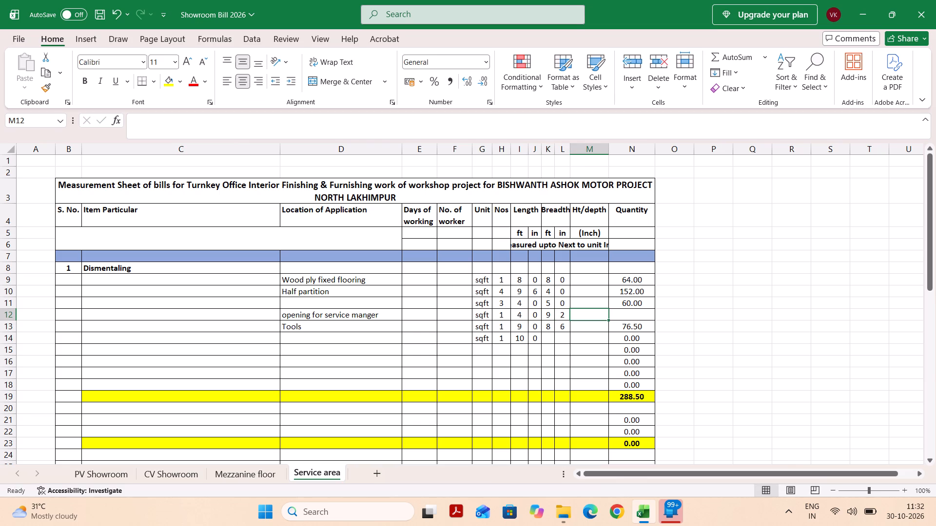
key("Tab")
key("ctrl+s")
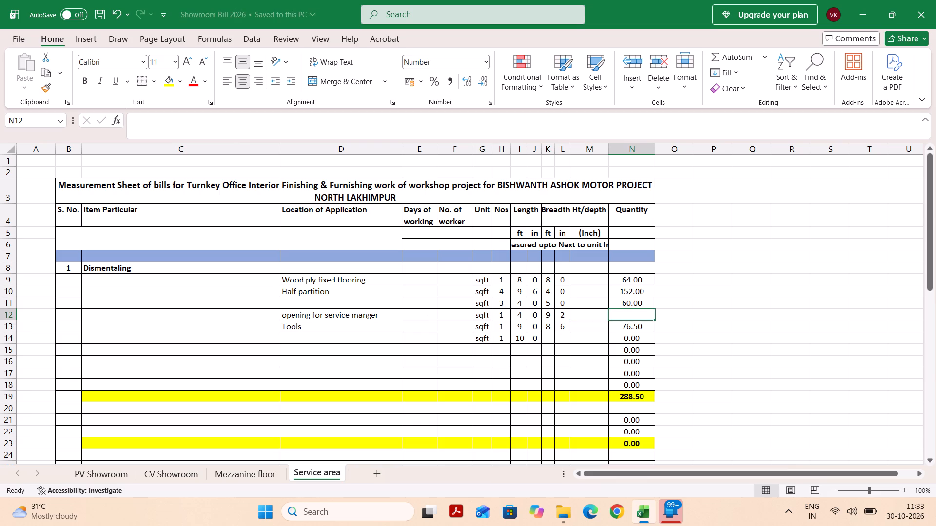
Fill the Quantity formula down from the row above into the service manger opening row.
key("ctrl+d")
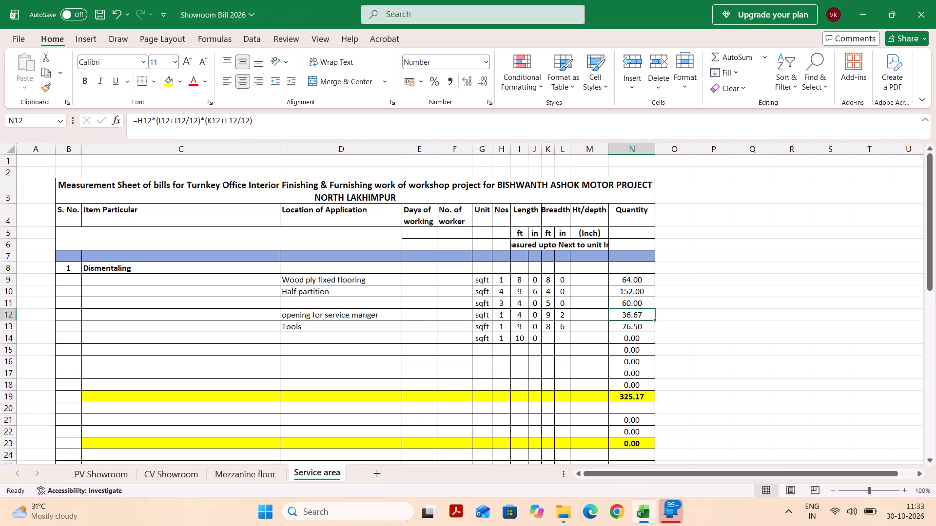
key("Return")
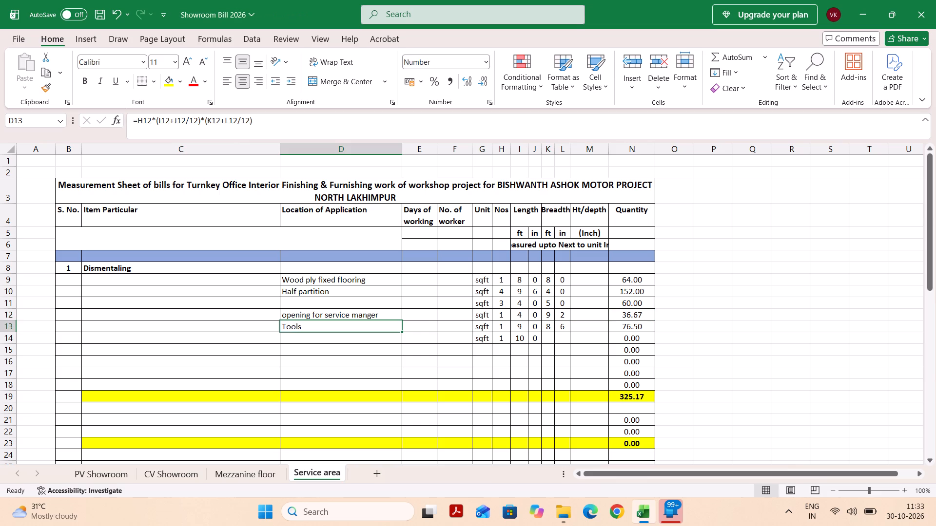
Select the blank Breadth feet cell in the row below Tools.
left_click(480, 348)
left_click(543, 333)
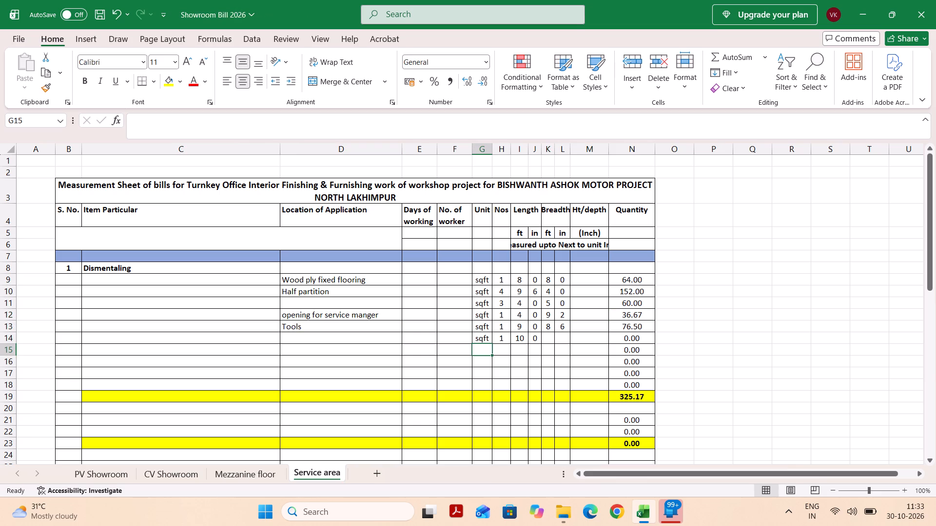
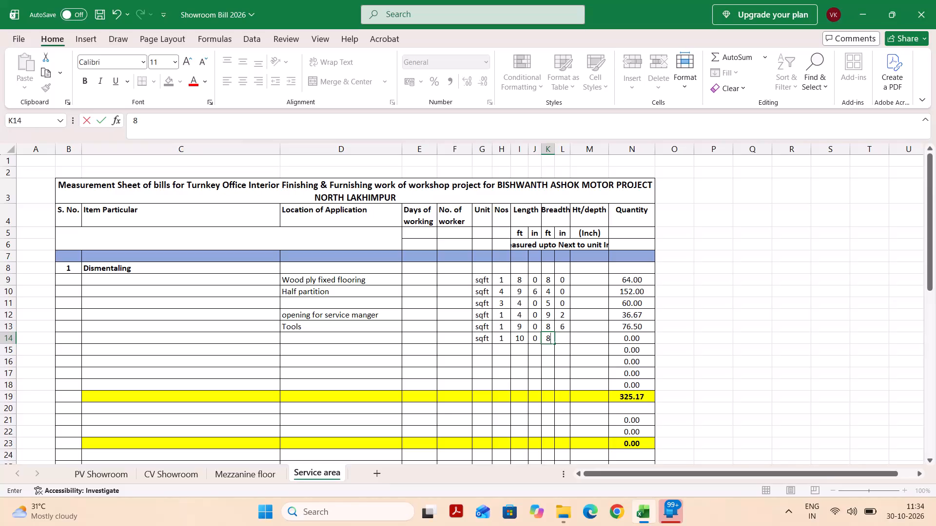
Set the breadth inches to 6 in the unlabelled row below Tools.
key("Tab")
key("6")
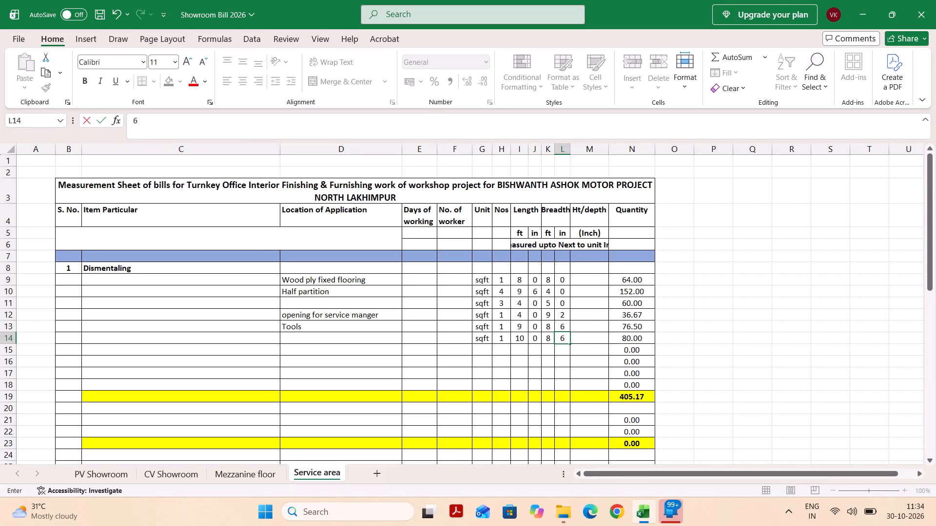
key("Return")
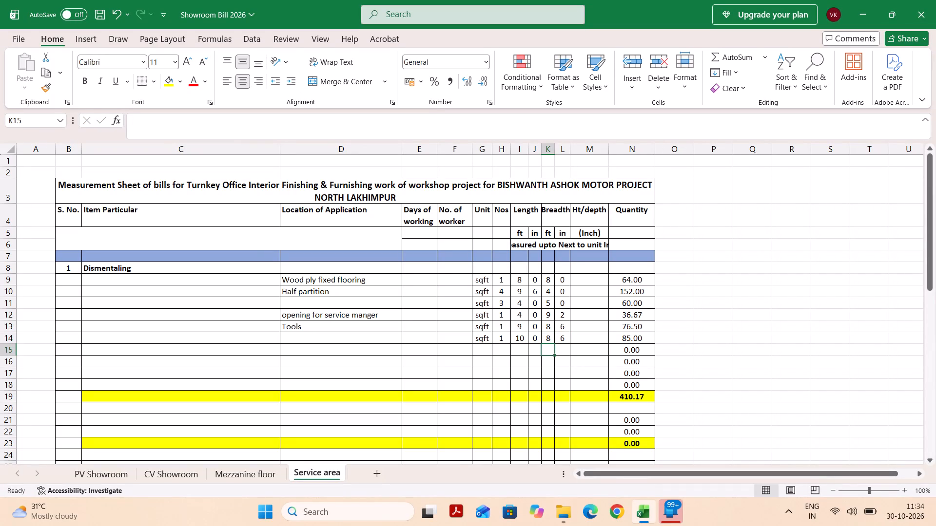
Add a "Brand wall" entry in the Location of Application column at row 15, with unit sqft and Nos 1.
left_click(349, 350)
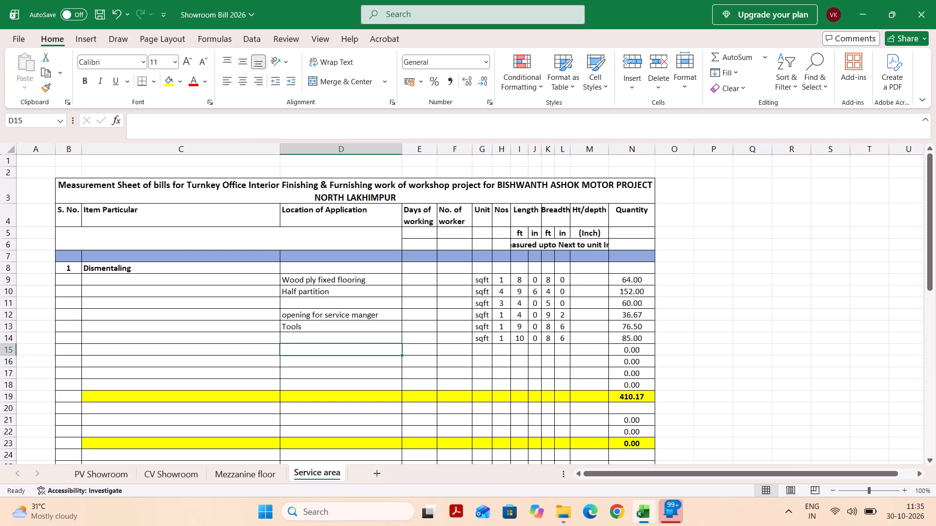
type("Bra")
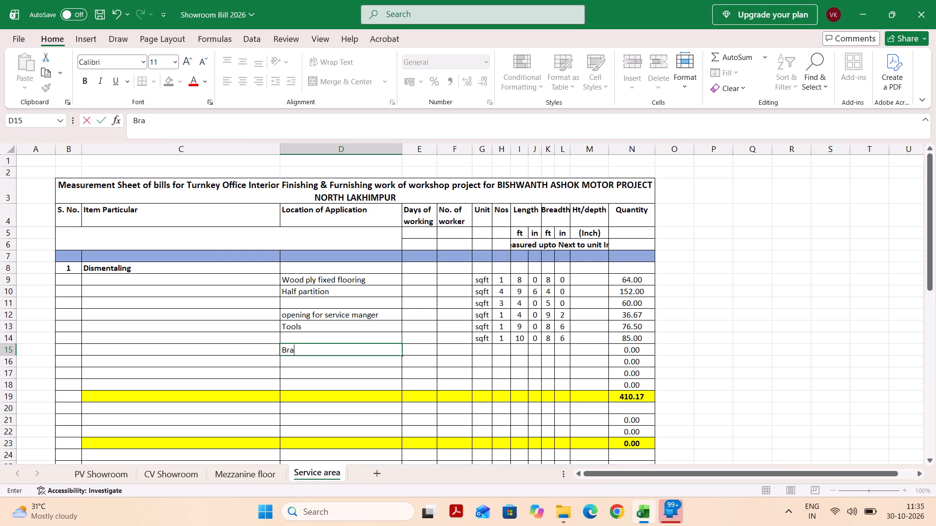
type("nd wall")
key("space")
key("Tab")
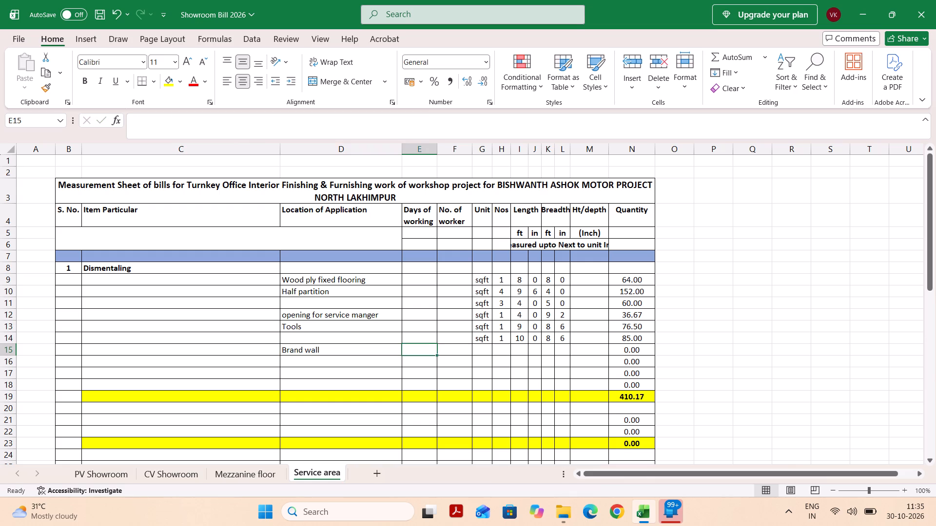
key("Tab")
key("Tab")
type("sq")
key("Tab")
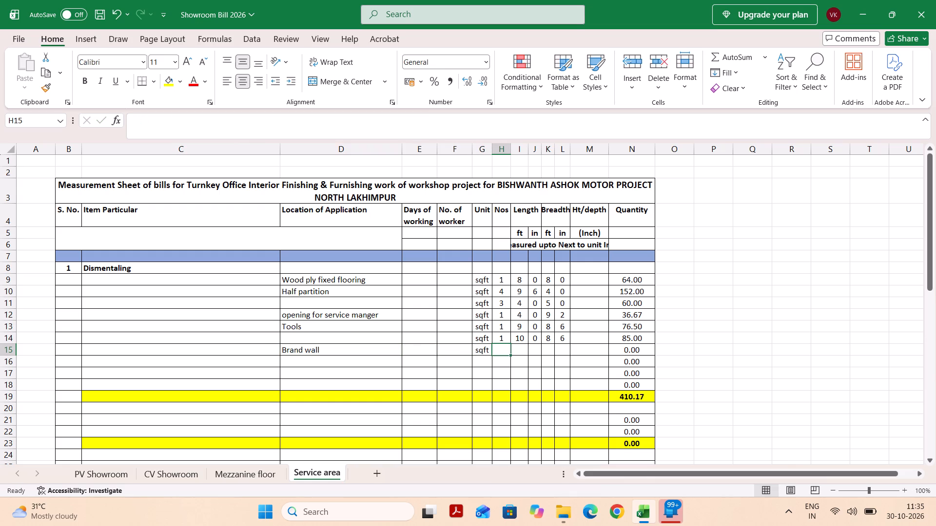
key("1")
key("Tab")
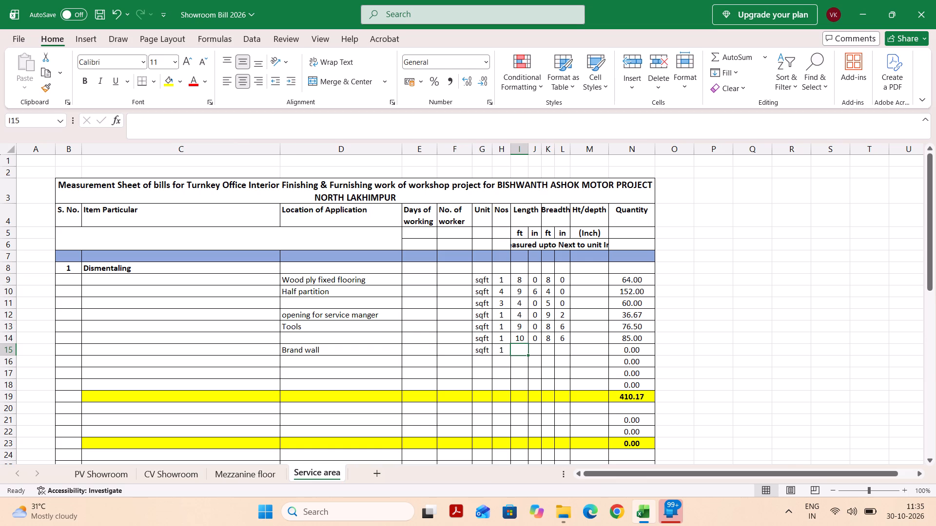
Enter a length of 8 ft 2 in and a breadth of 8 ft 0 in for the Brand wall row.
key("8")
key("Tab")
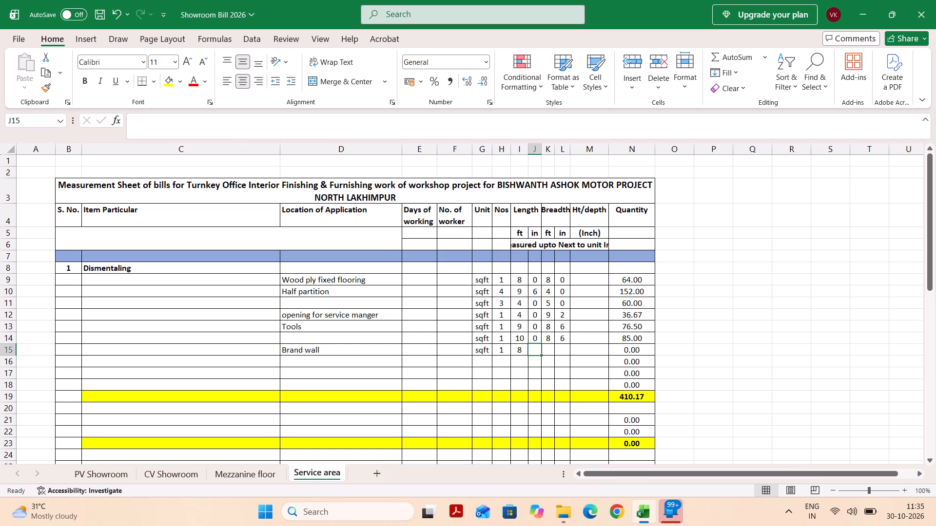
key("2")
key("Tab")
key("8")
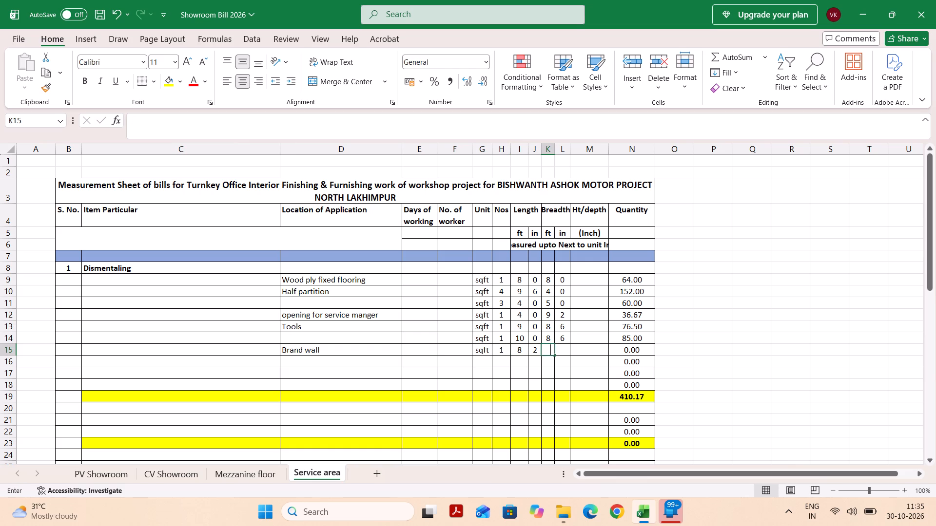
key("Tab")
key("0")
key("Tab")
key("Return")
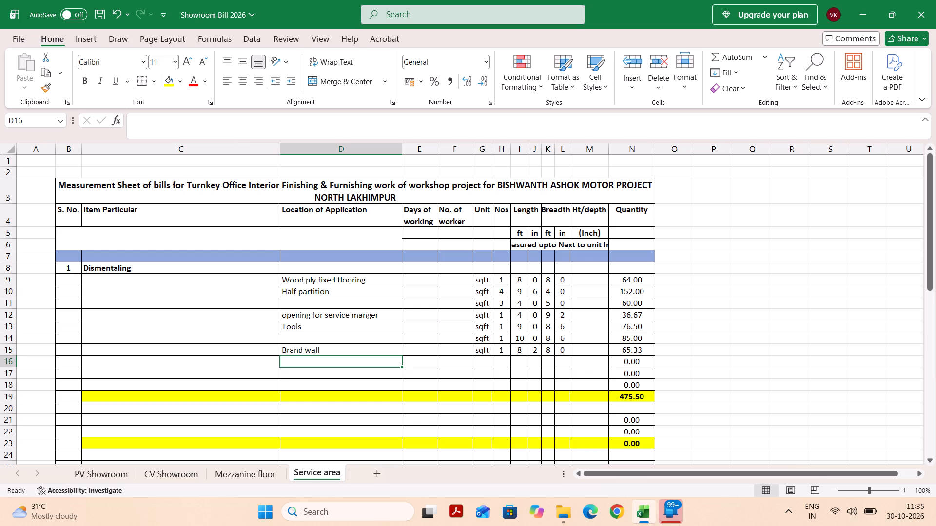
Extend the Brand wall description to read "Brand wall Glass and partition".
left_click(342, 350)
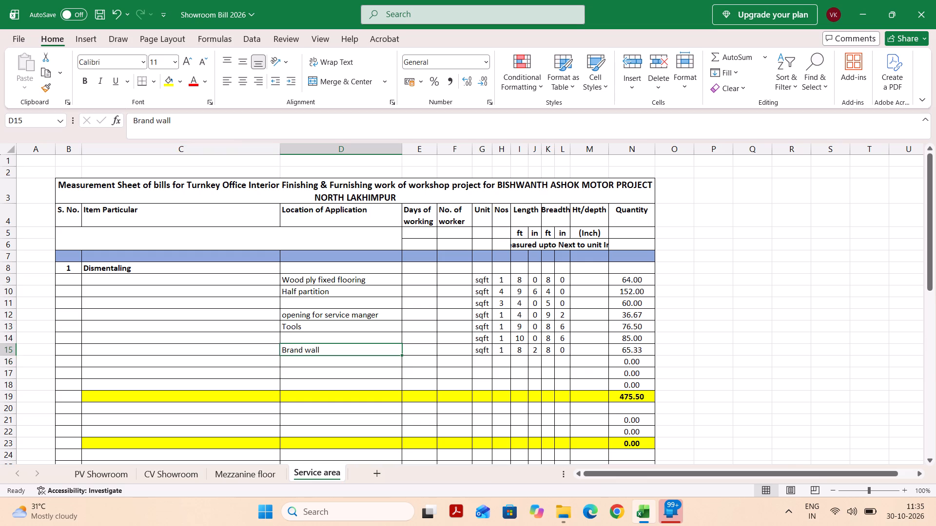
left_click(266, 133)
type("Gl")
type("ass")
key("space")
type("and")
key("space")
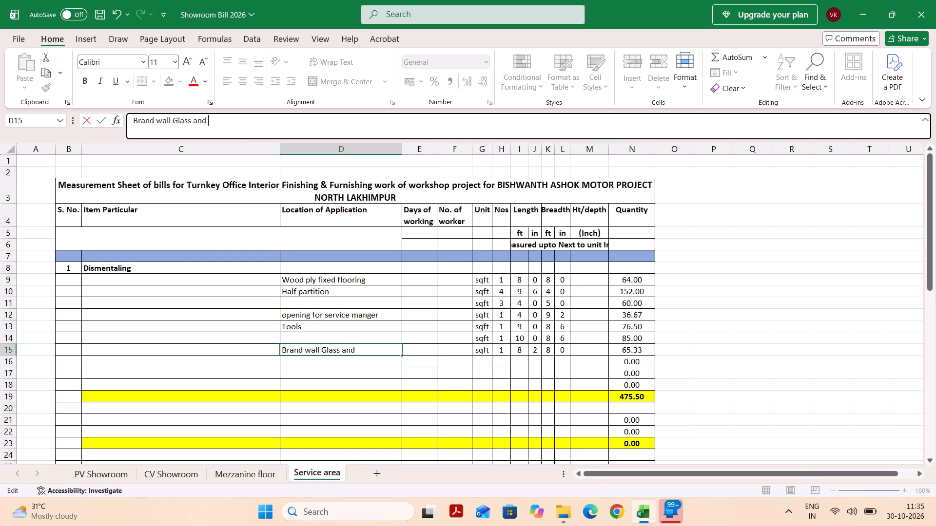
type("partition")
key("Return")
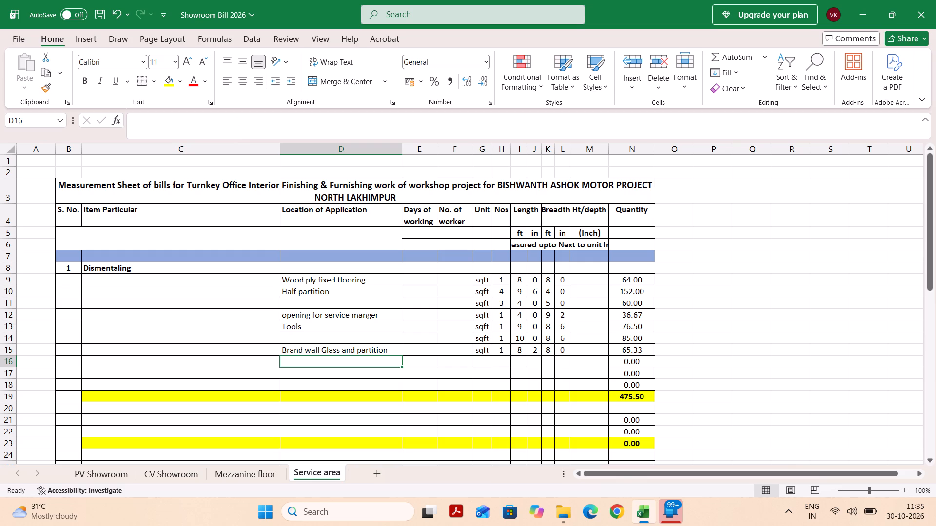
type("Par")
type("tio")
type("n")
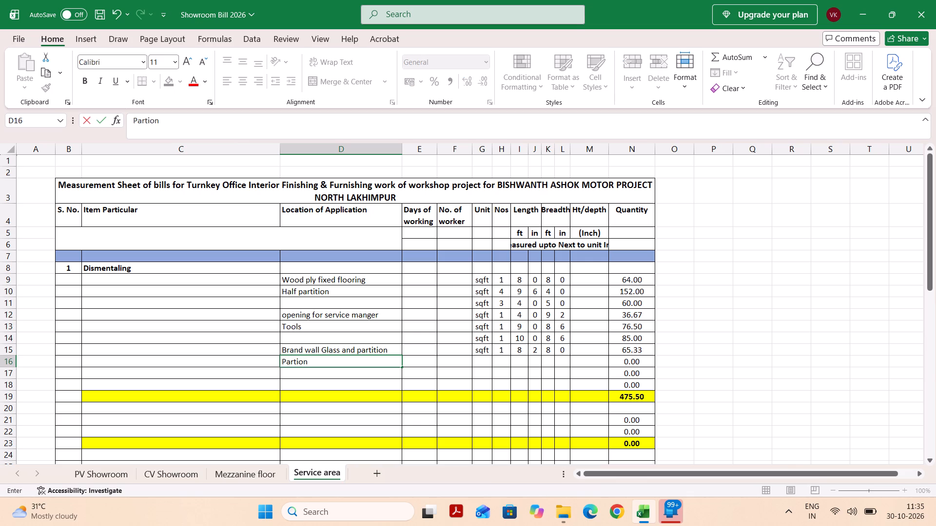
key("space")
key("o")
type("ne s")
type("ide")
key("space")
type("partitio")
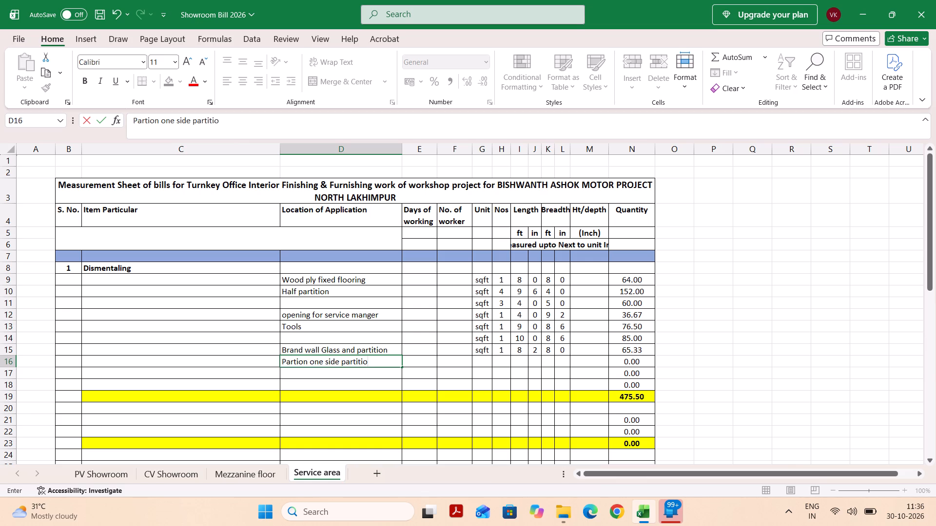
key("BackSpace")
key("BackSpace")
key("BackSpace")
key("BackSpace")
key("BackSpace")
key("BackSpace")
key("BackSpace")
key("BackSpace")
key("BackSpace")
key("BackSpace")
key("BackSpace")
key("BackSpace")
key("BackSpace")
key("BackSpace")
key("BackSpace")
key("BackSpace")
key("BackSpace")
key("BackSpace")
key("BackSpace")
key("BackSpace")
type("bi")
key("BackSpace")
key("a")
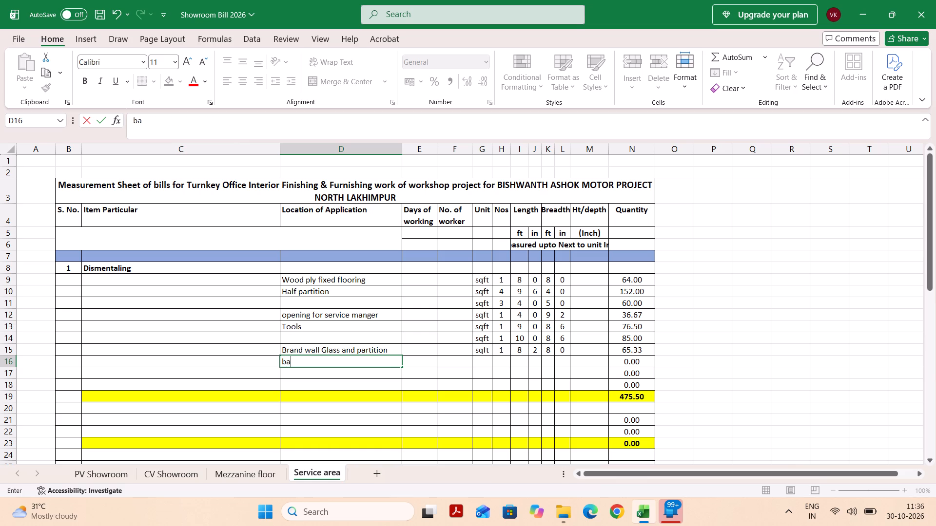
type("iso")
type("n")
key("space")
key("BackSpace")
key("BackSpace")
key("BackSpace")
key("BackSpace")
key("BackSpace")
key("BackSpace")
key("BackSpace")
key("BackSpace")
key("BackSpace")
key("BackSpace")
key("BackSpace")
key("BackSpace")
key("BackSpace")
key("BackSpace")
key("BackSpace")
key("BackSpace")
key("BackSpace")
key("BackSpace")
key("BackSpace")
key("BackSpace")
Enter "Baison board one side" as the location of application in the row below Brand wall Glass and partition.
type("Bo")
key("BackSpace")
type("ai")
type("son")
key("space")
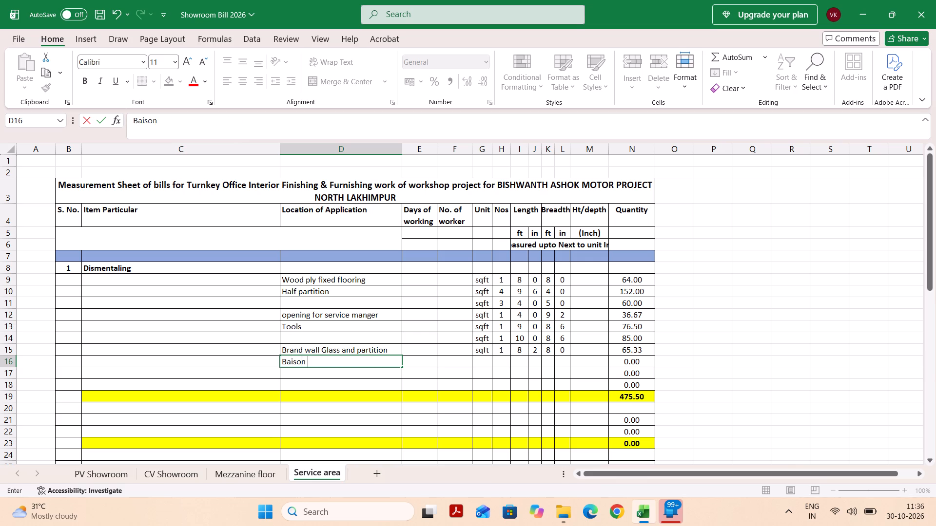
key("b")
type("oard")
key("space")
type("one side")
key("space")
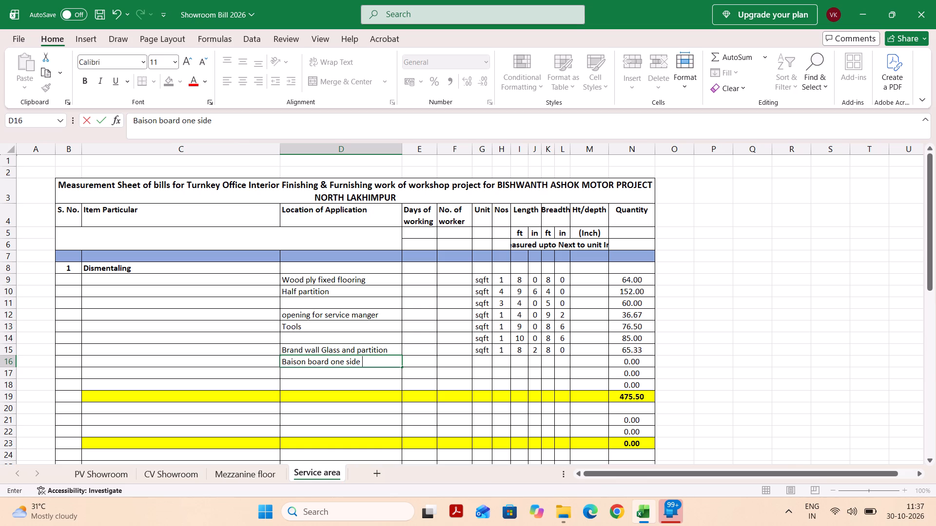
key("Tab")
Set the unit to sqft and Nos to 1 for the Baison board one side row.
key("Tab")
key("Tab")
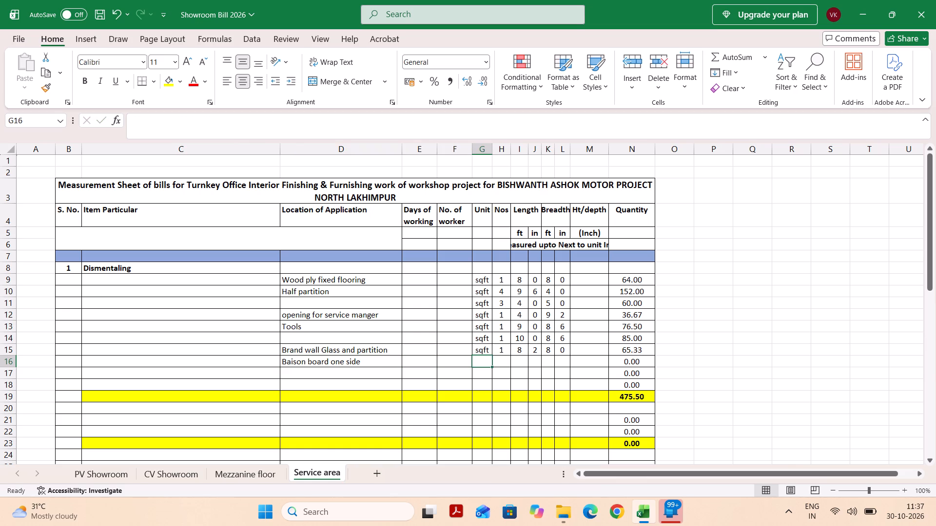
key("s")
key("Tab")
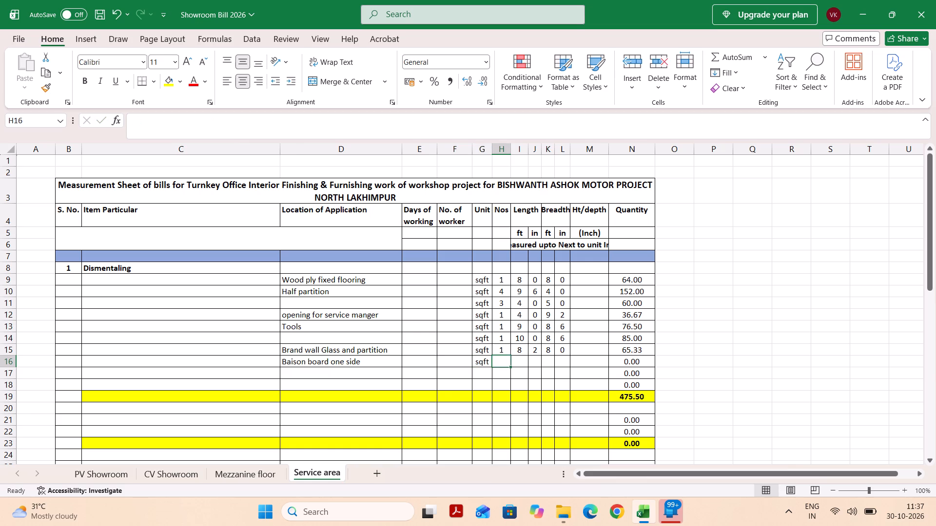
key("1")
key("Tab")
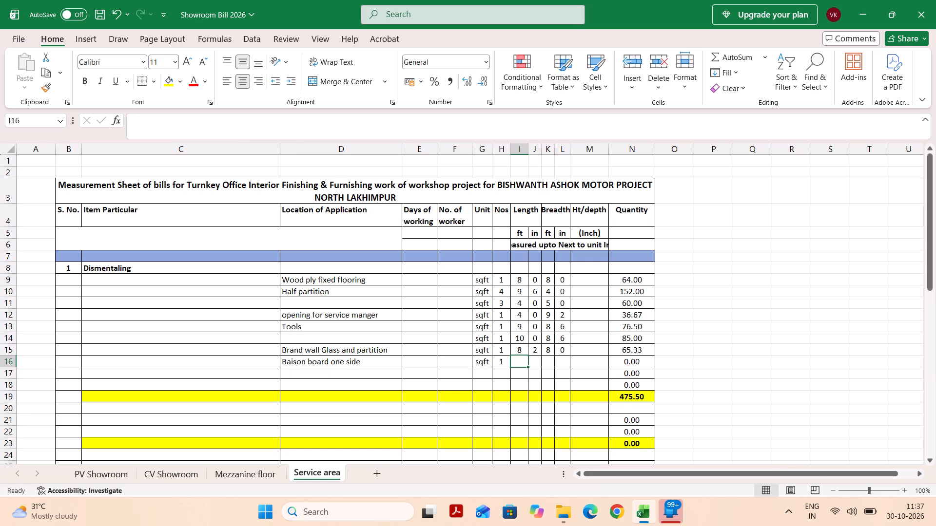
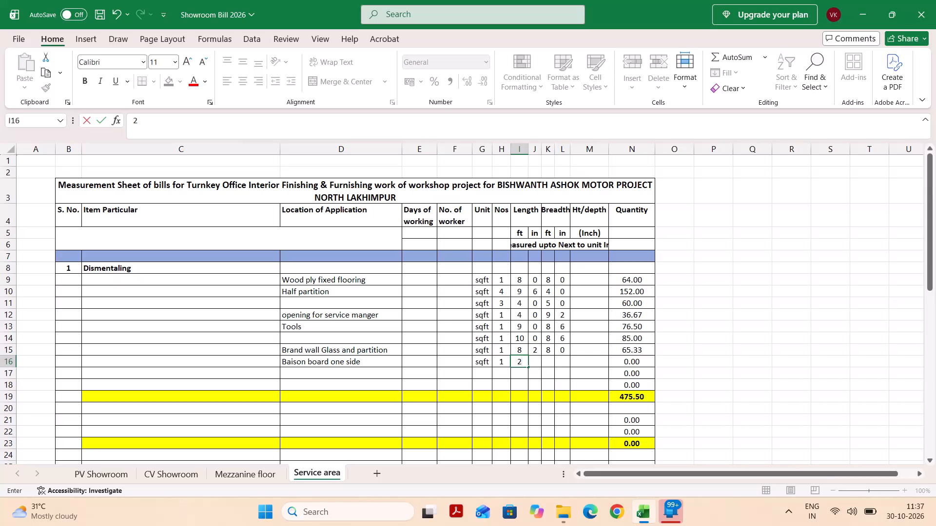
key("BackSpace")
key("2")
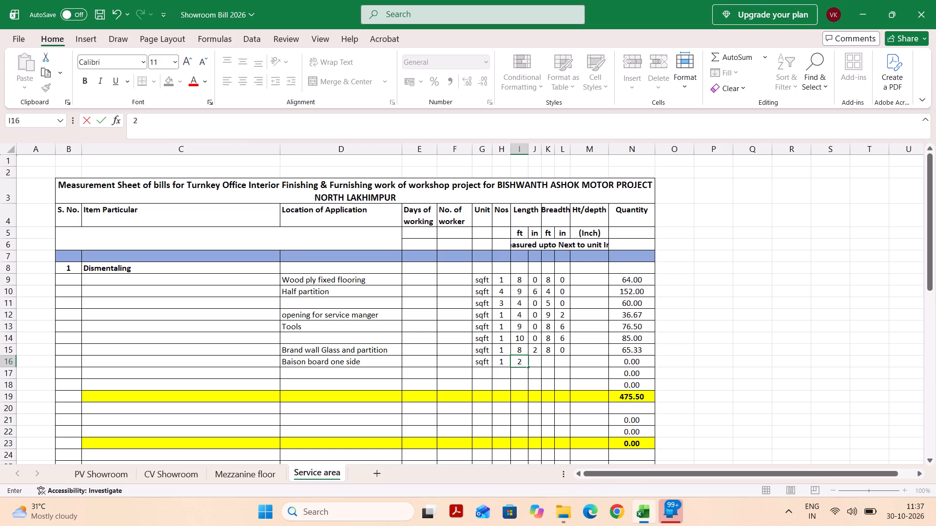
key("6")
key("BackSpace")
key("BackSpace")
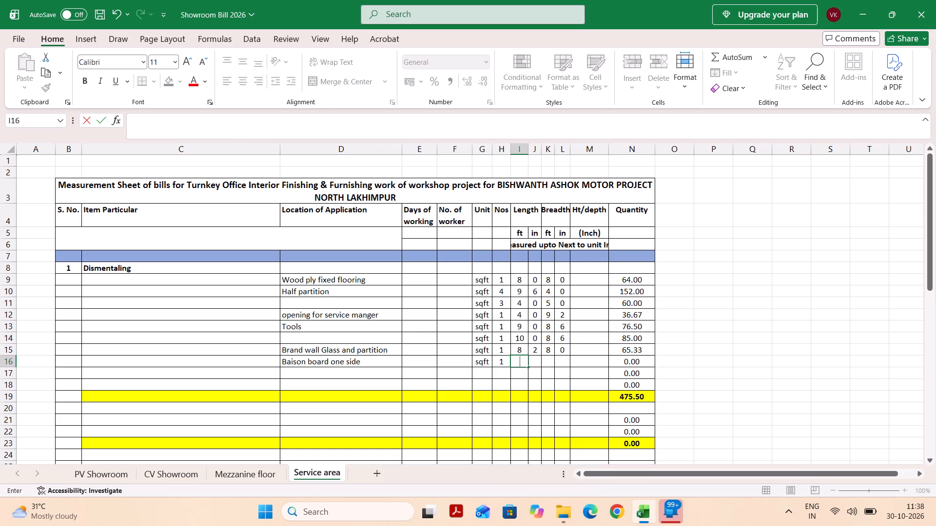
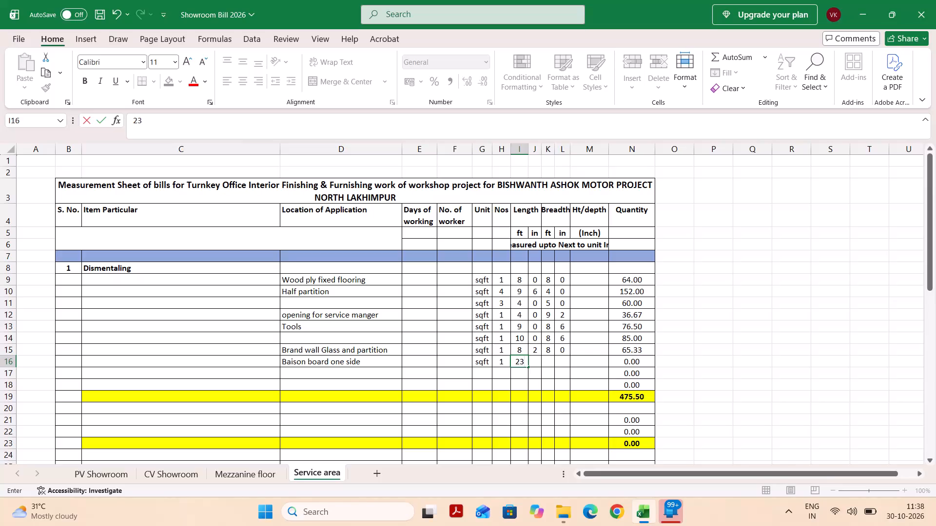
Complete the Baison board one side row's dimensions with 2 in for the length inches and a breadth of 9 ft 2 in.
key("Tab")
key("2")
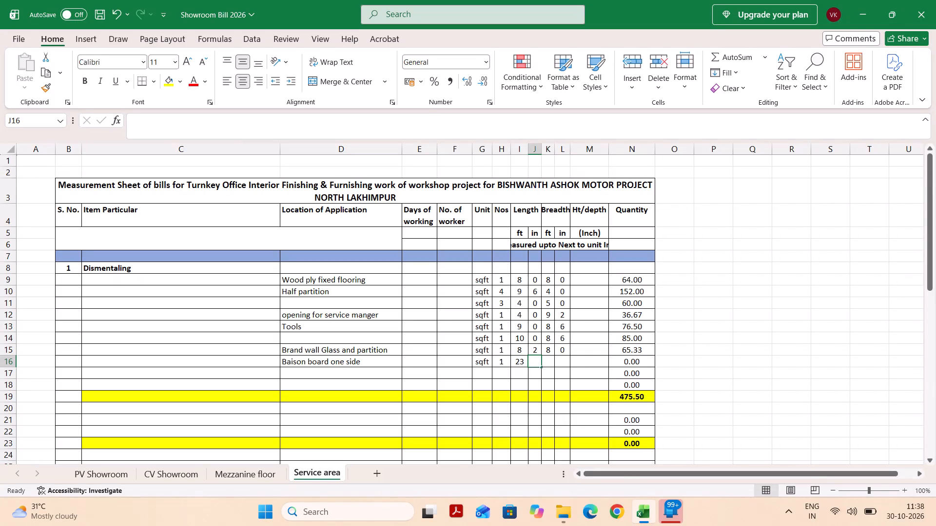
key("Tab")
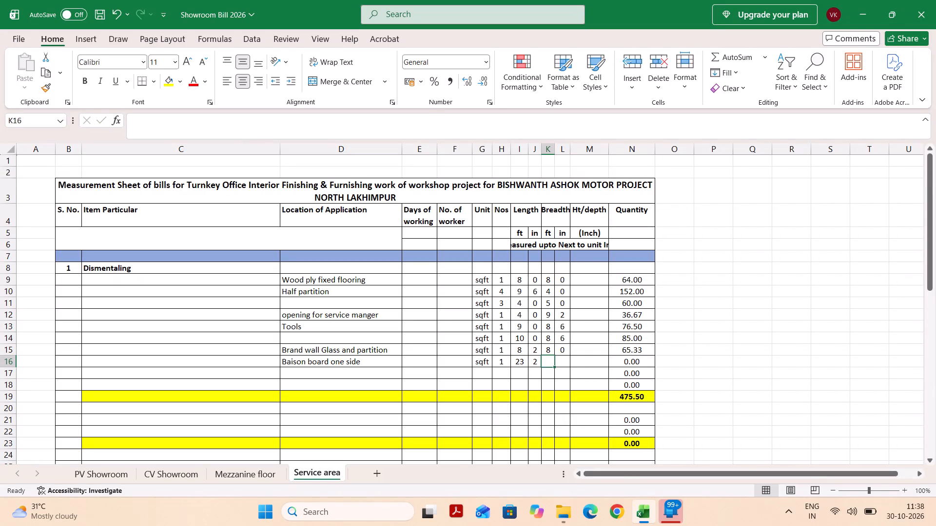
key("9")
key("Tab")
key("2")
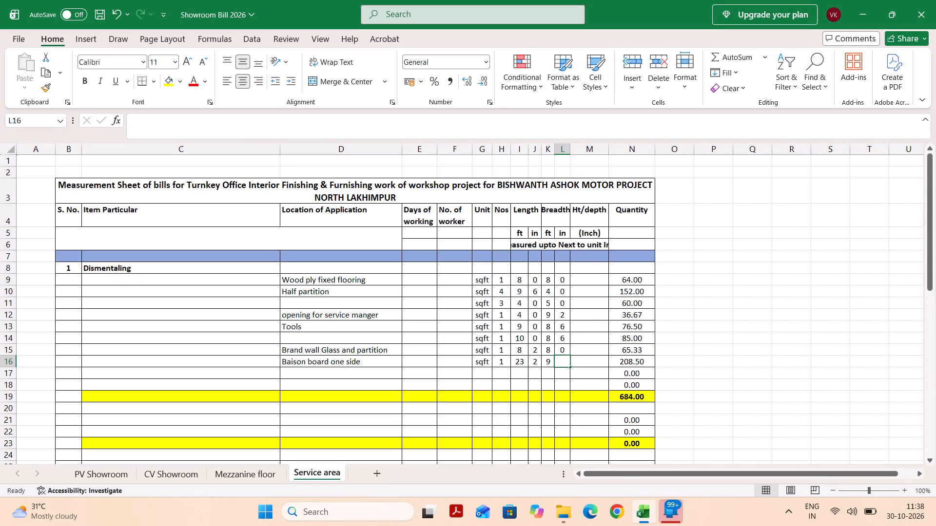
key("Tab")
key("Return")
Set the unit to sqft and the Nos to 2 in row 17, below the Baison board row.
key("Tab")
key("Tab")
key("Tab")
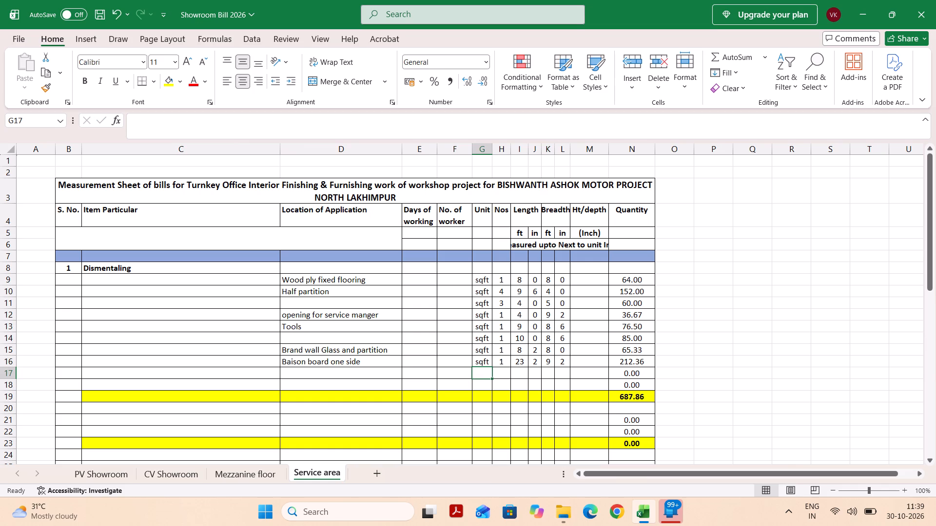
type("sq")
key("Tab")
key("1")
key("Tab")
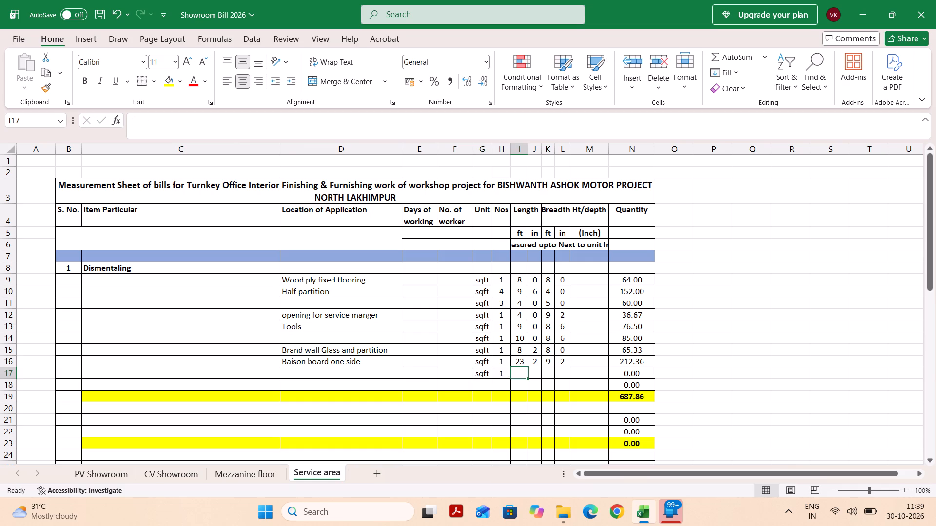
key("shift+Tab")
key("2")
key("Tab")
Enter a length of 6 ft 8 in and a breadth of 9 ft 2 in for row 17.
key("6")
key("Tab")
key("8")
key("Tab")
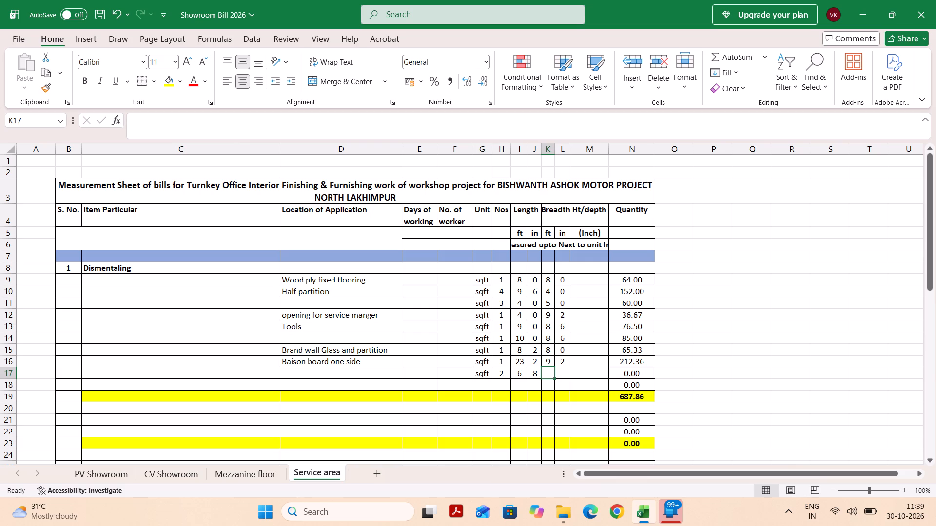
key("9")
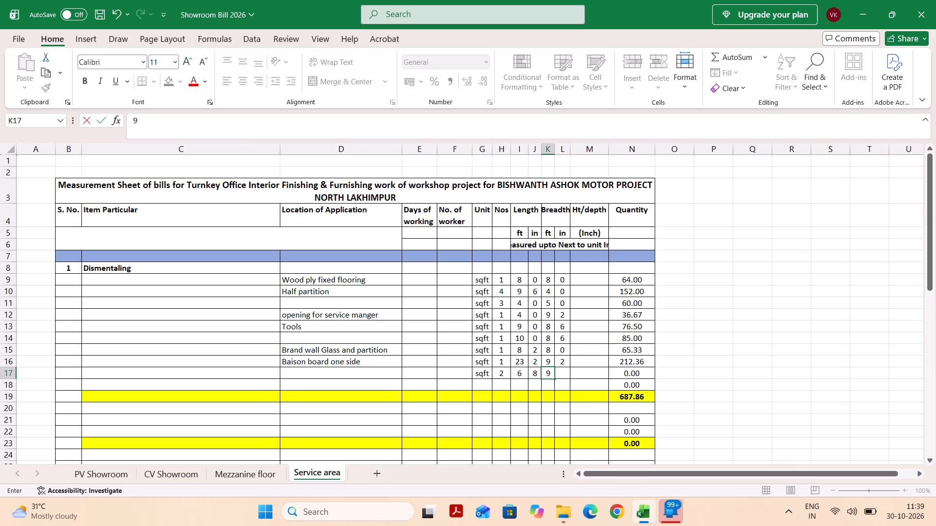
key("Tab")
key("2")
key("Tab")
key("Return")
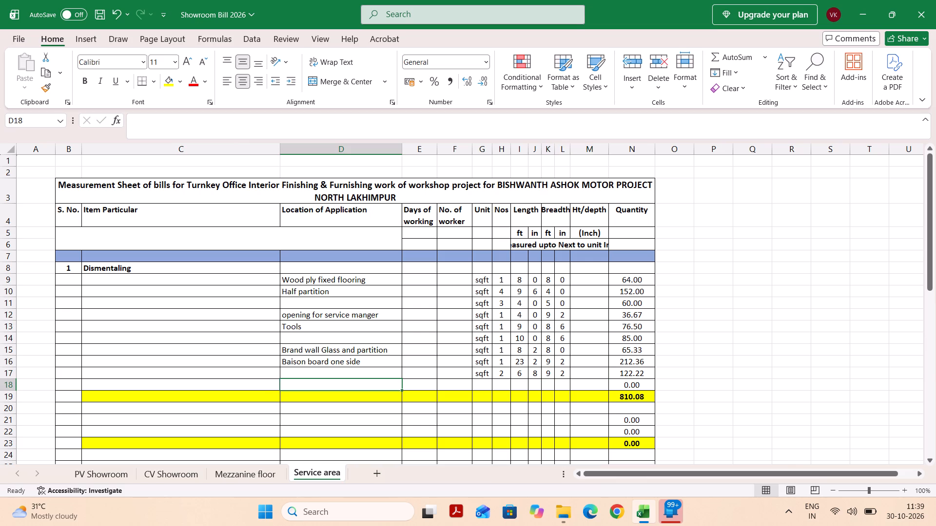
Insert three blank rows at row 18, above the yellow Dismentaling total row.
key("shift+space")
key("ctrl+plus")
key("ctrl+plus")
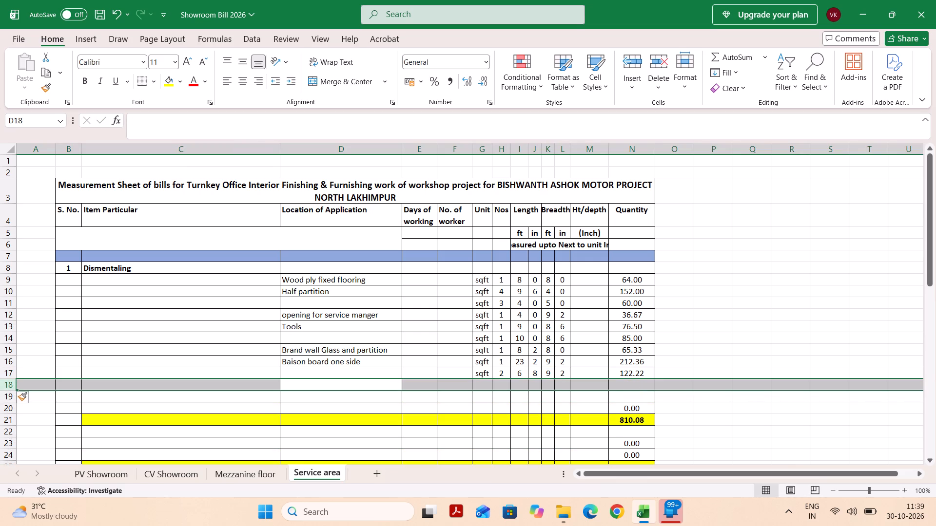
key("ctrl+plus")
key("Right")
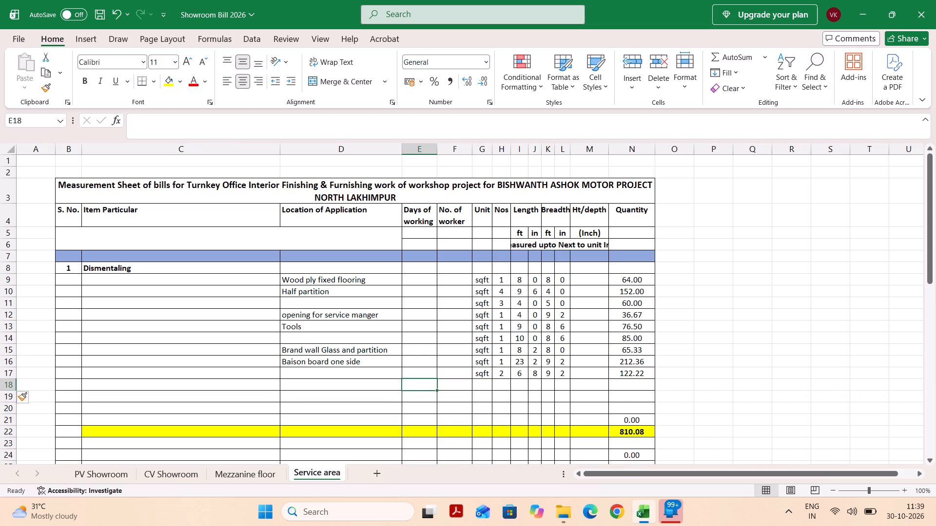
key("Left")
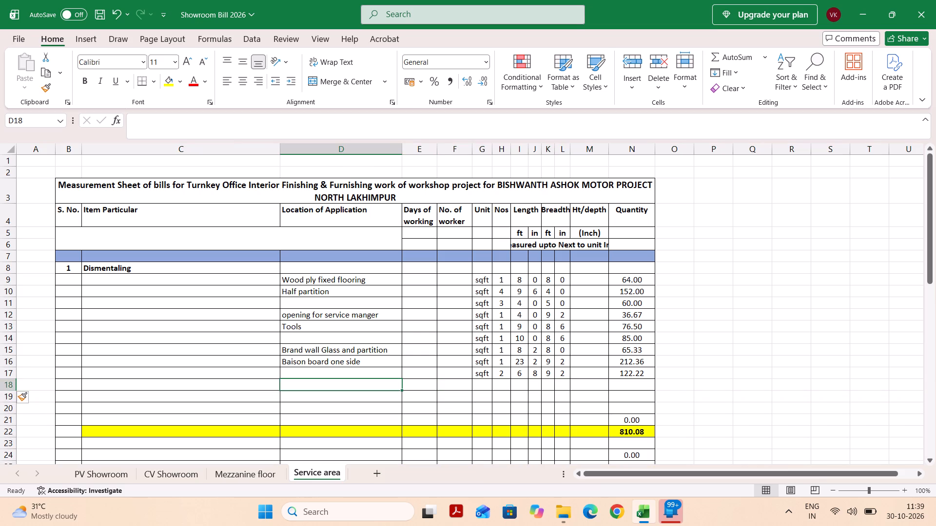
Set the unit to sqft and the Nos to -2 in row 18 as a deduction.
key("Tab")
key("Tab")
key("Tab")
type("sq")
key("Tab")
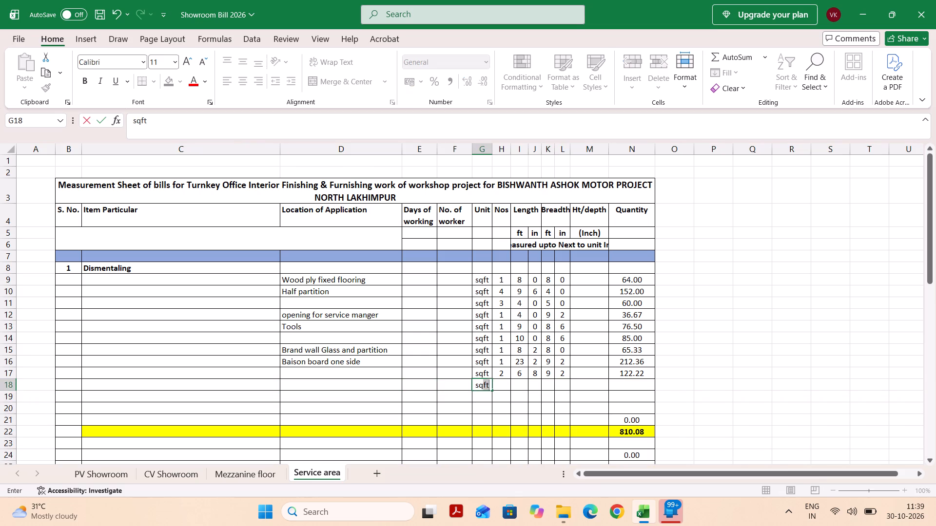
key("3")
key("Tab")
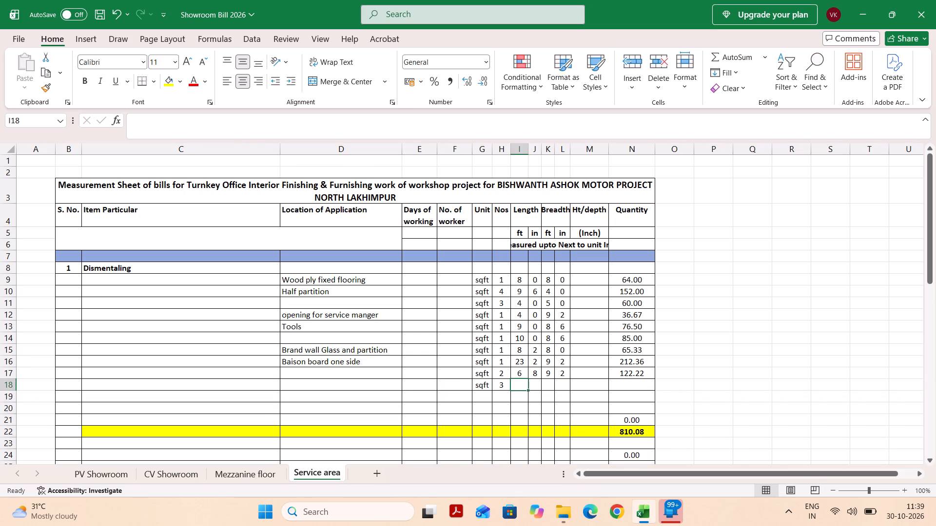
key("shift+Tab")
type("-2")
key("Tab")
Enter a length of 3 ft 0 in for the deduction in row 18.
key("3")
key("Tab")
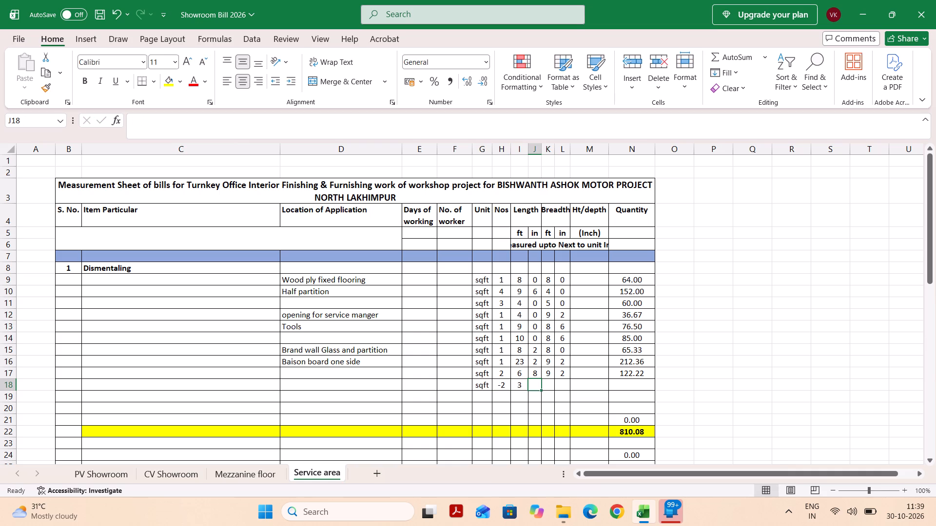
key("BackSpace")
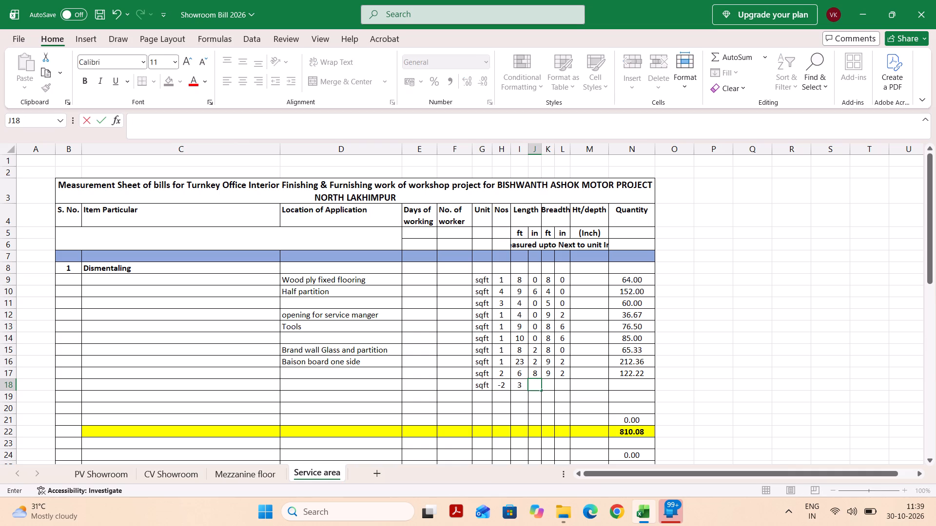
key("shift+Tab")
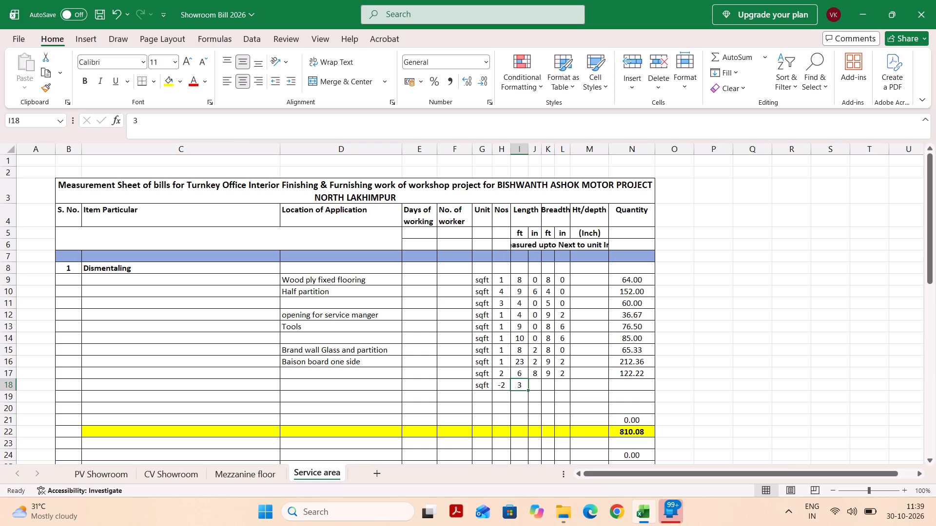
key("4")
key("Tab")
key("shift+Tab")
key("3")
key("Tab")
key("0")
key("Tab")
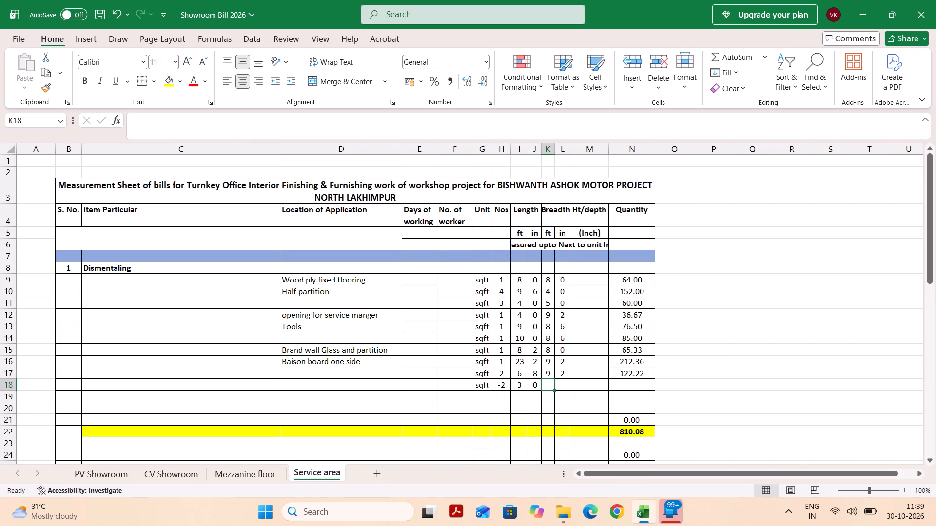
Enter a breadth of 7 ft 0 in for the deduction in row 18.
key("5")
key("BackSpace")
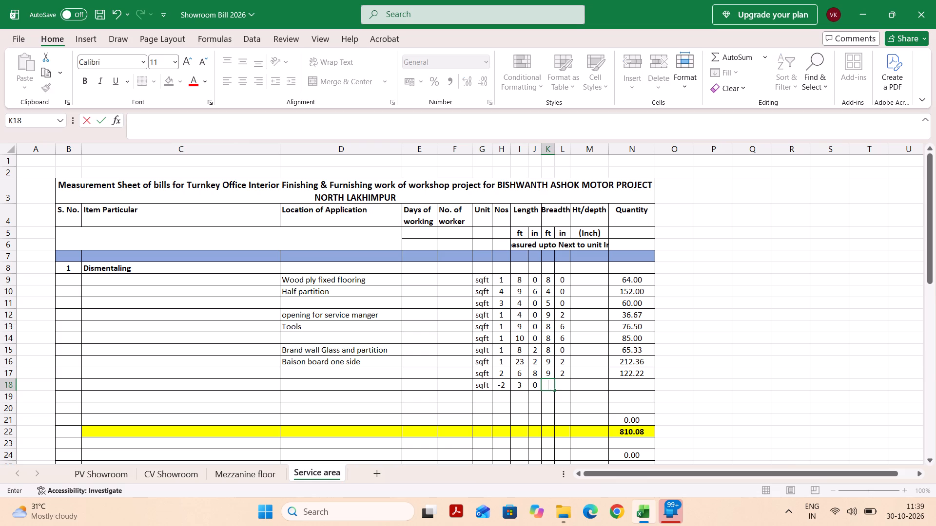
key("7")
key("Tab")
key("0")
key("Tab")
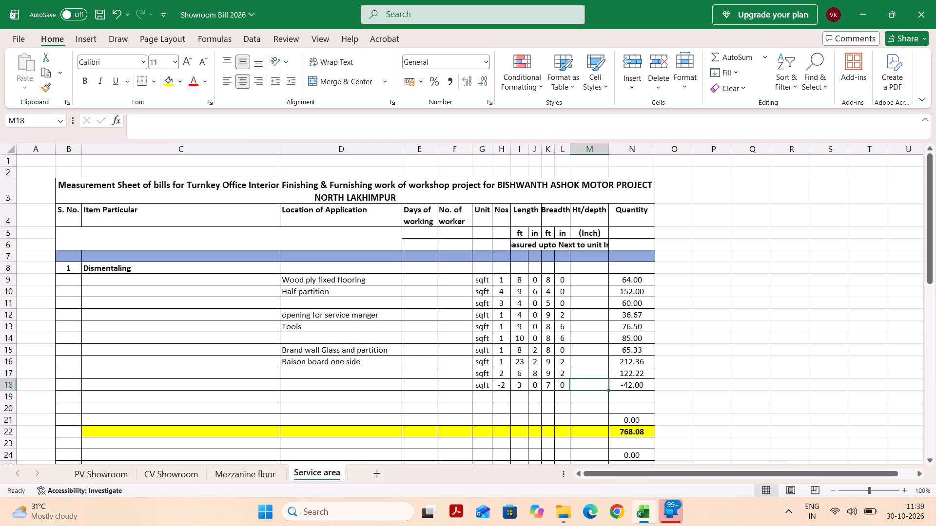
key("Return")
Set the unit to sqft and the Nos to -1 in row 19 as another deduction.
key("Tab")
key("Tab")
key("Tab")
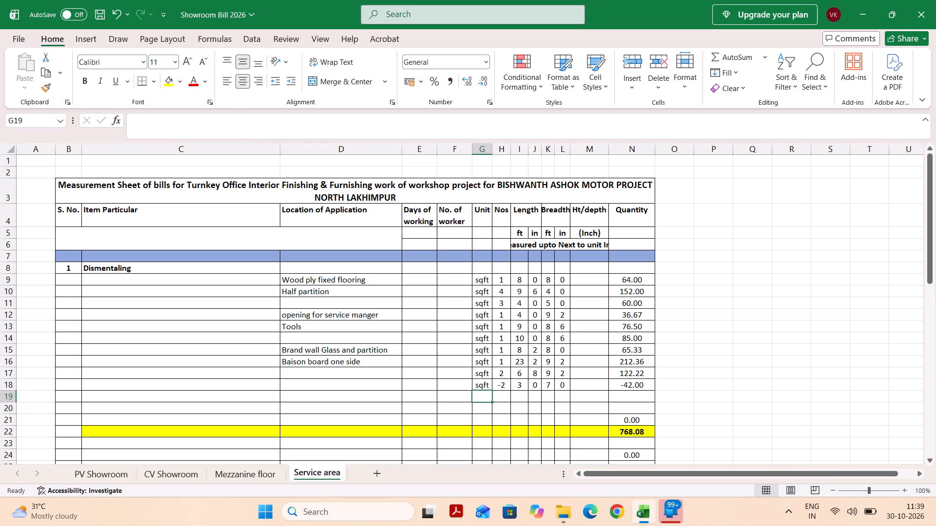
type("sq")
key("Tab")
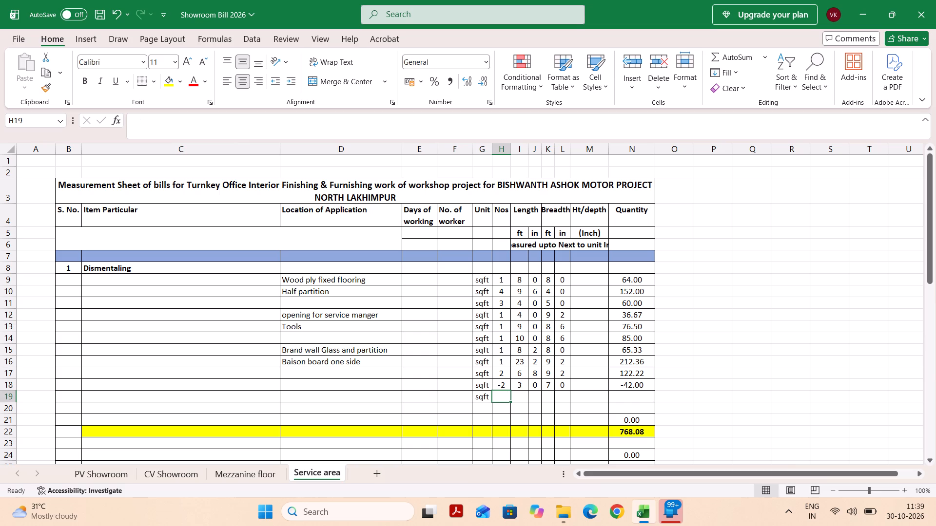
key("3")
key("Tab")
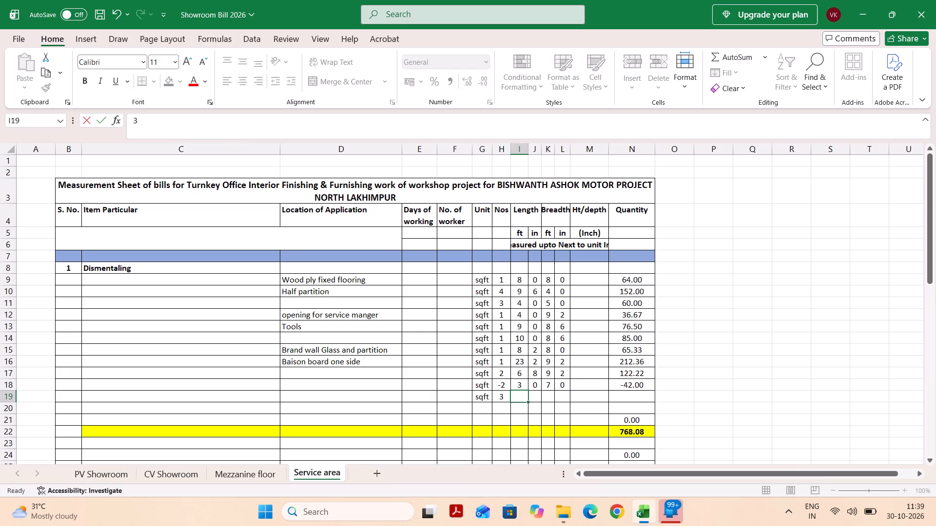
key("shift+Tab")
type("-1")
key("Tab")
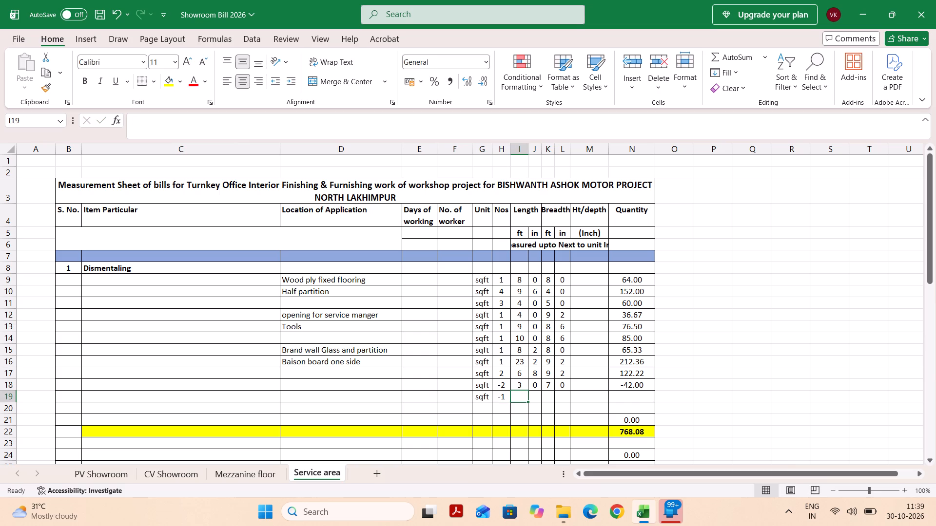
Enter a length of 3 ft 0 in and a breadth of 3 ft 0 in for row 19.
key("3")
key("Tab")
key("0")
key("Tab")
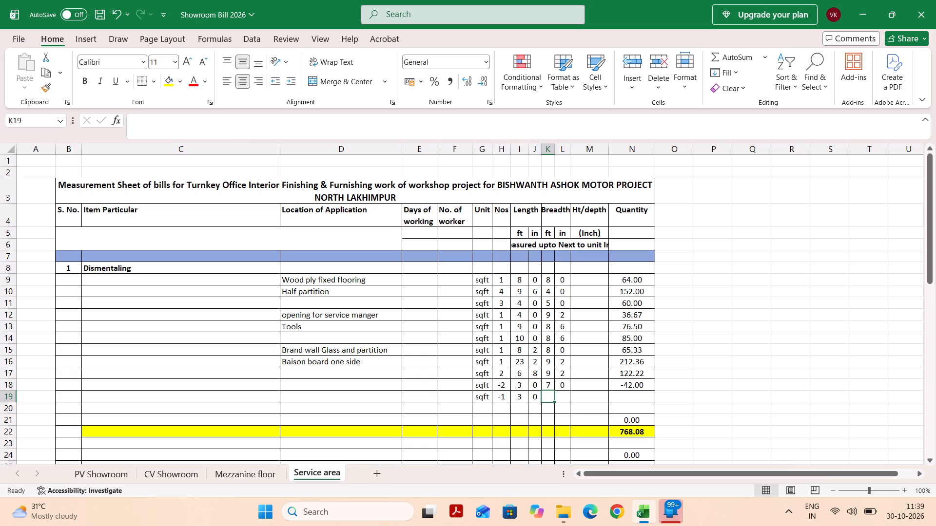
key("2")
key("BackSpace")
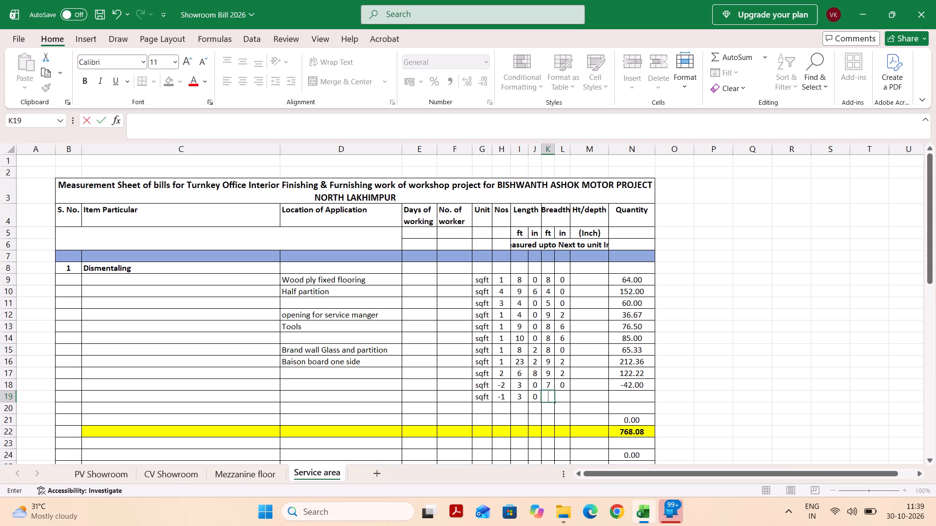
key("3")
key("Tab")
key("0")
key("Return")
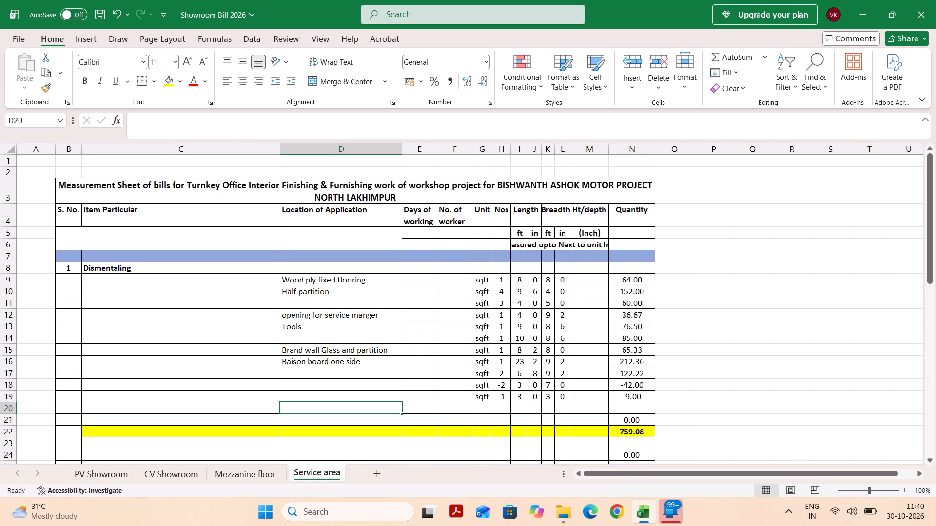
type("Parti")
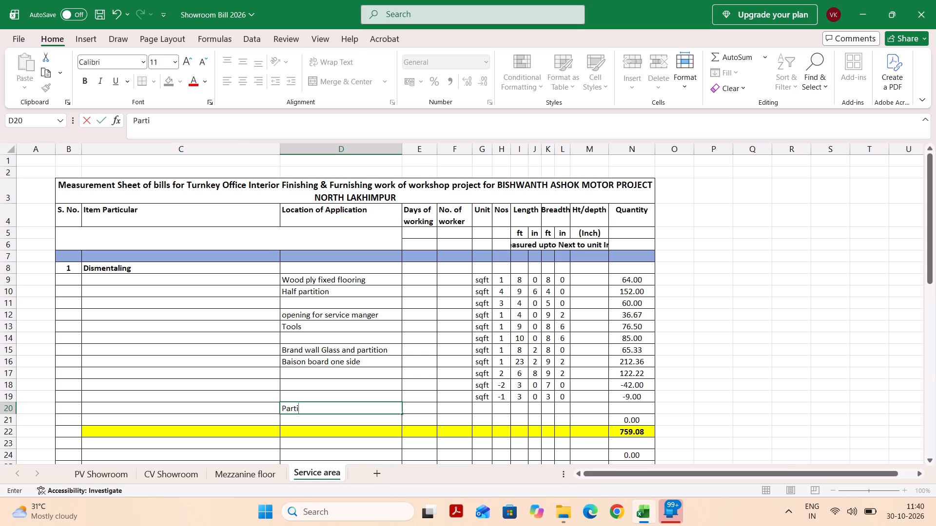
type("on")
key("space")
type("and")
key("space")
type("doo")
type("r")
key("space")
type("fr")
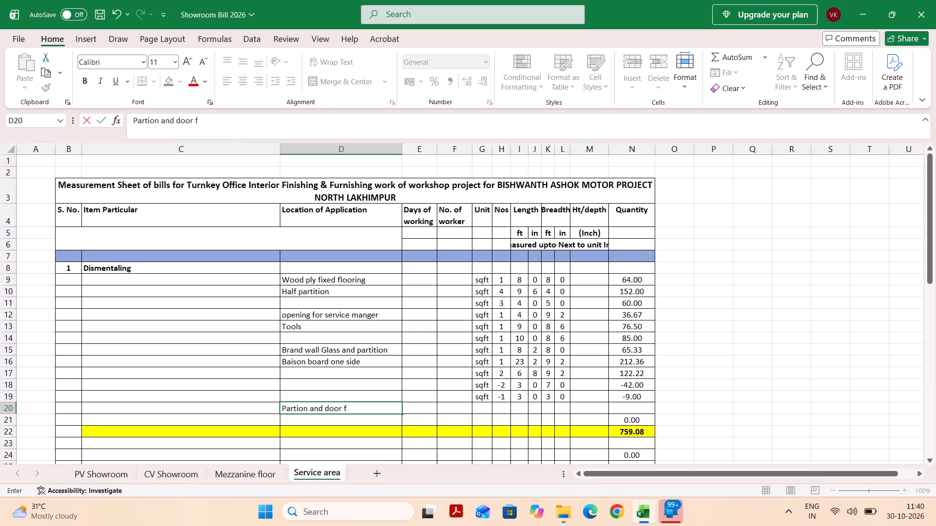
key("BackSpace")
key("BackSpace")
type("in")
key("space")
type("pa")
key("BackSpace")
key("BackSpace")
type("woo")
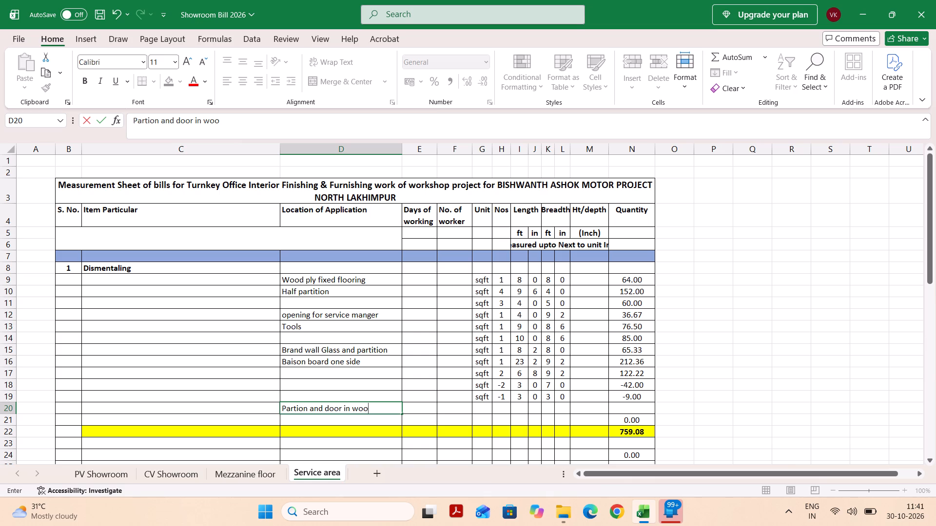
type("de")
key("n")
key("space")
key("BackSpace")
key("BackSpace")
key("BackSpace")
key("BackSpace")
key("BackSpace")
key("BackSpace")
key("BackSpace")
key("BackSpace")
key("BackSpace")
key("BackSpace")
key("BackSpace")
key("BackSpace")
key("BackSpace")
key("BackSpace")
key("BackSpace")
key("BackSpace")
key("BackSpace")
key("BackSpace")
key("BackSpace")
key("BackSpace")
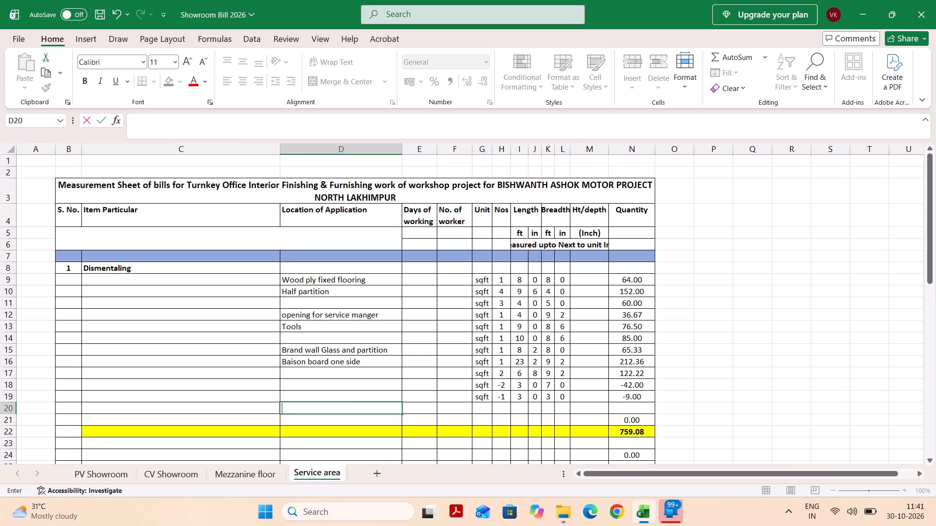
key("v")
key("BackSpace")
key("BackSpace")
Enter "Partion in tools rooms" as the location of application in row 20.
type("Partio")
type("n")
key("space")
type("in tools")
key("space")
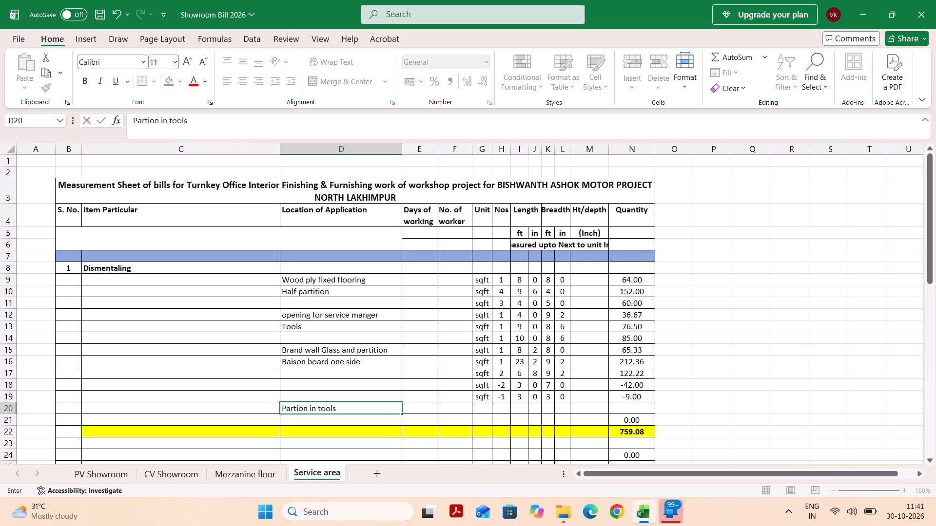
type("roo")
type("mq")
key("BackSpace")
key("s")
key("Tab")
Set the unit to sqft and the Nos to 1 for the tools rooms partition in row 20.
key("Tab")
key("Tab")
type("sq")
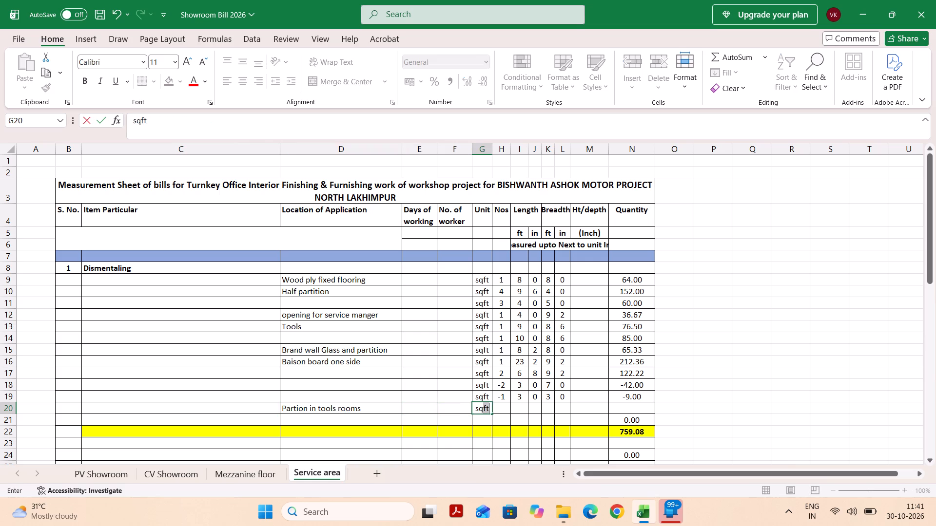
key("Tab")
key("1")
key("Tab")
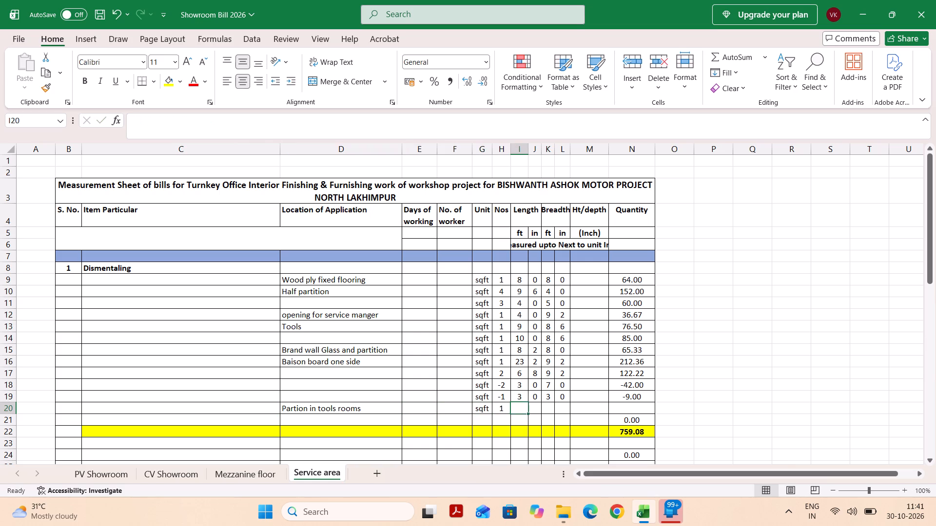
Enter a length of 9 ft 0 in and a breadth of 9 ft 2 in for row 20.
key("2")
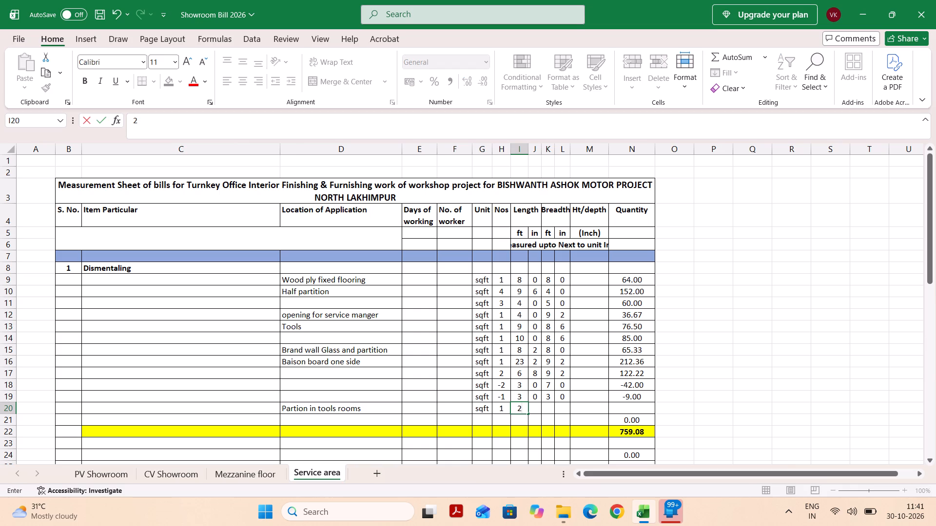
key("BackSpace")
key("9")
key("Tab")
key("0")
key("Tab")
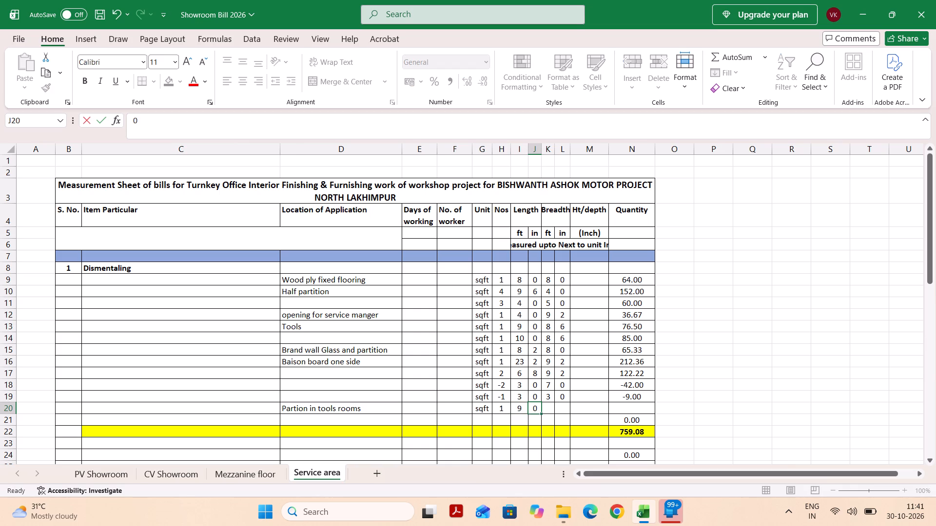
key("9")
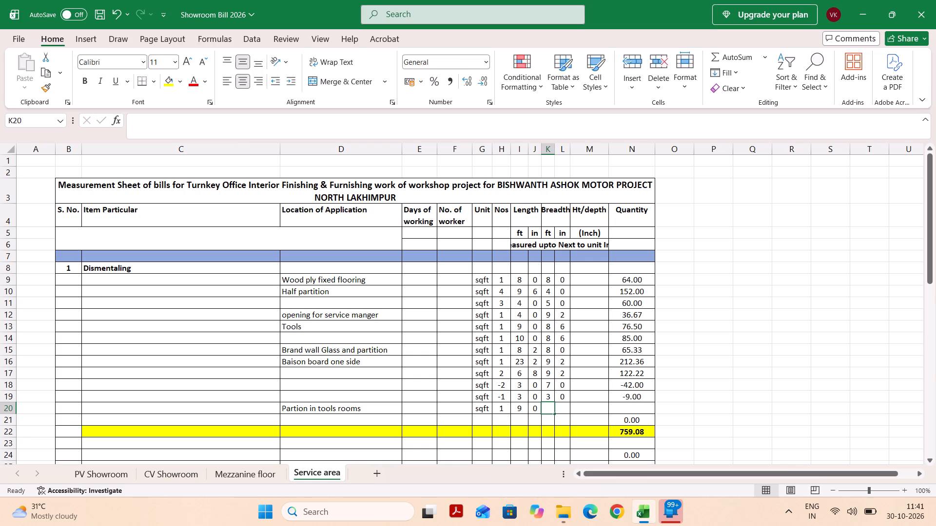
key("Tab")
key("2")
key("Tab")
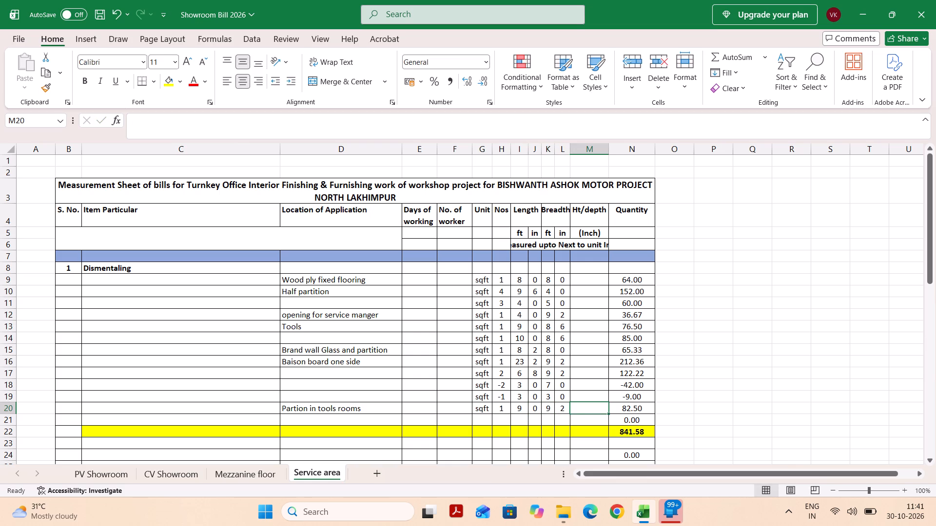
key("Return")
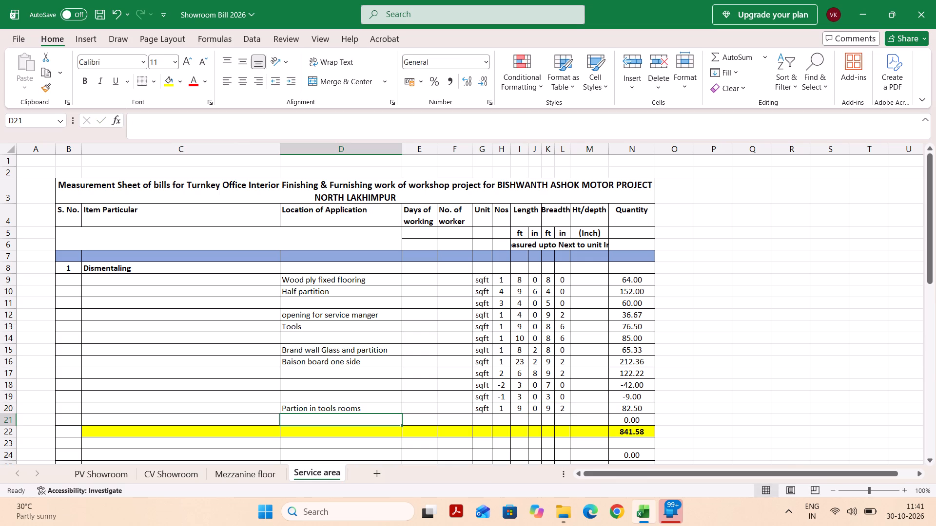
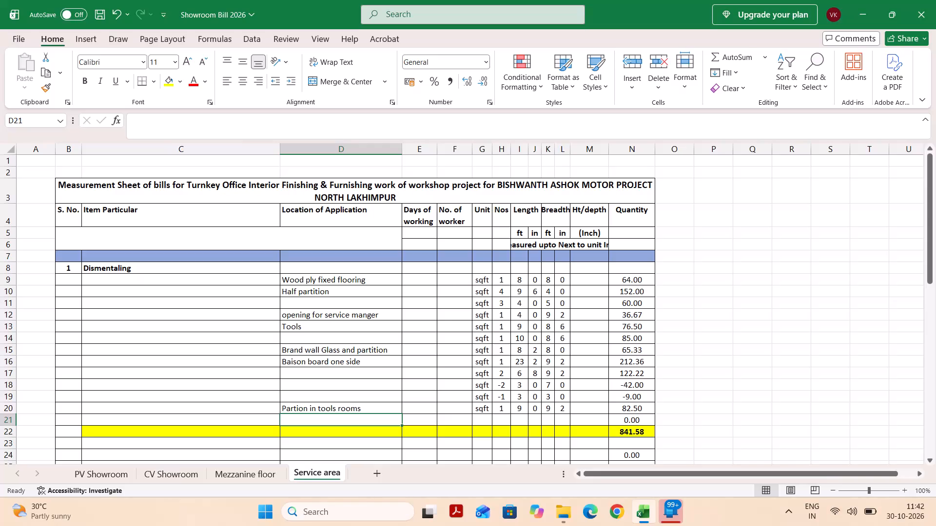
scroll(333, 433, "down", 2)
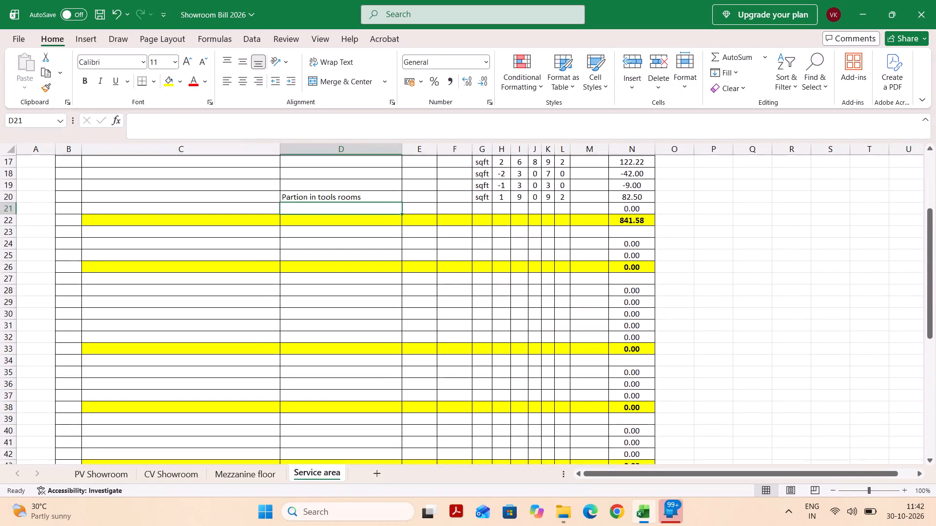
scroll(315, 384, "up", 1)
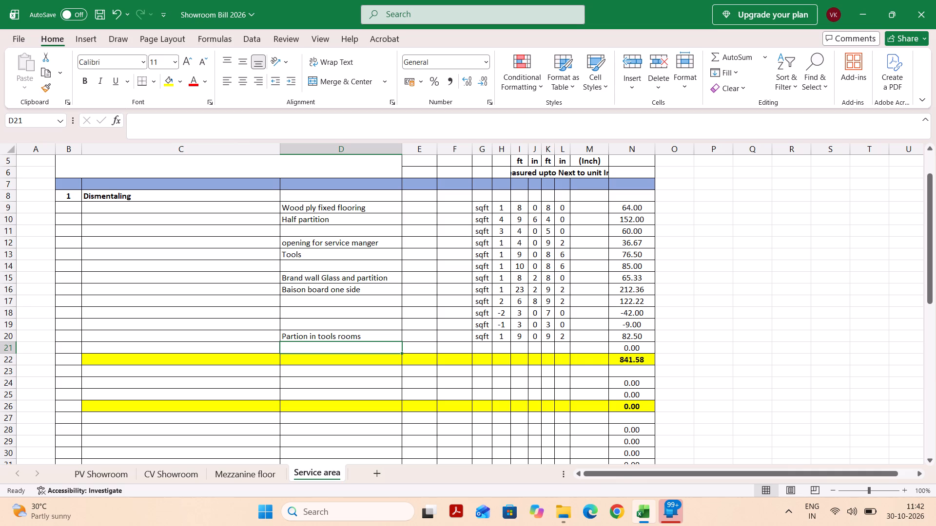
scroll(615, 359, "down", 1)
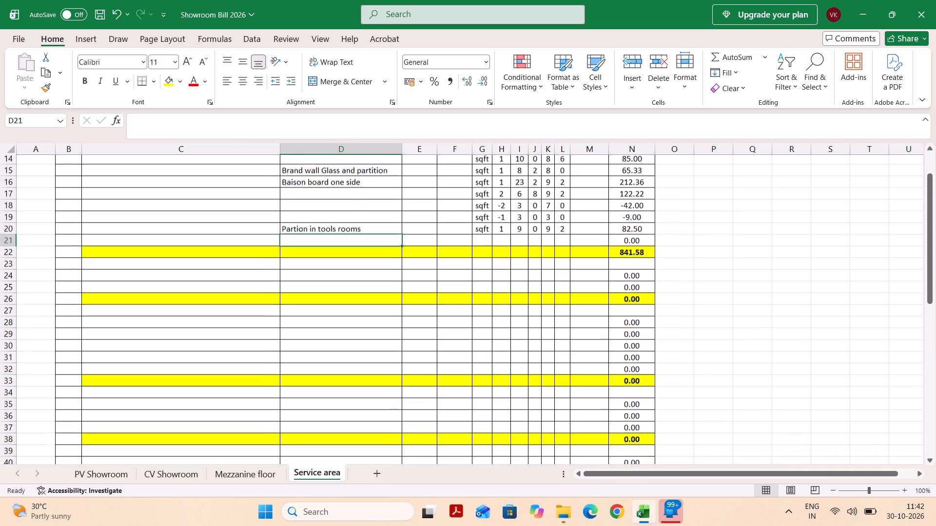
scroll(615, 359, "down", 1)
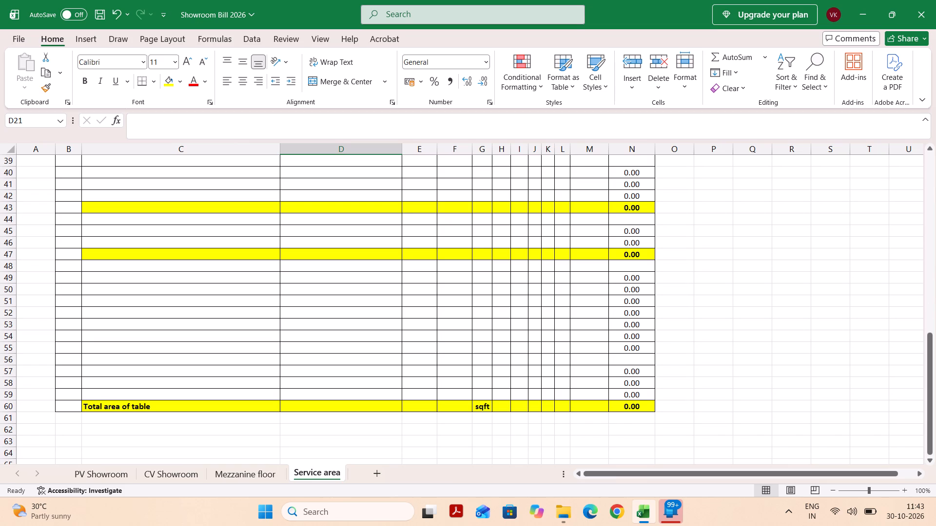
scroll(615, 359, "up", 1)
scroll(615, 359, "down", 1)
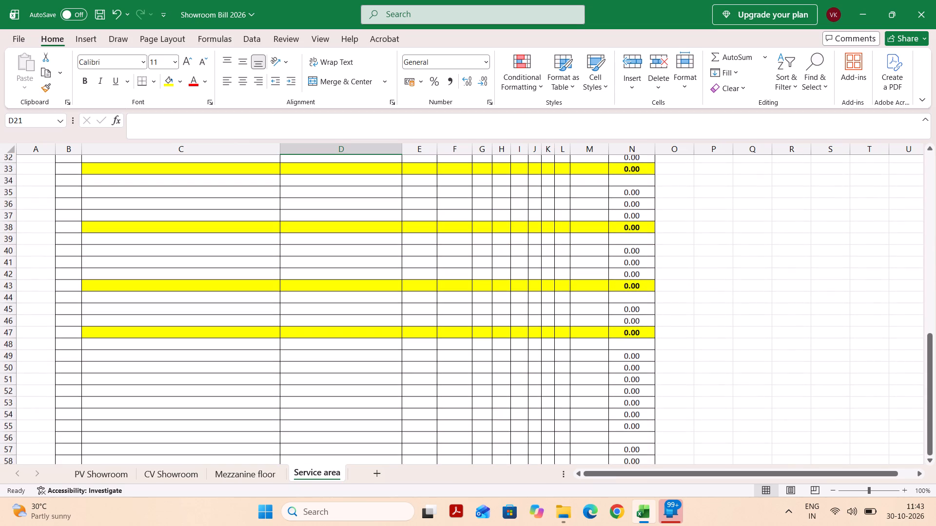
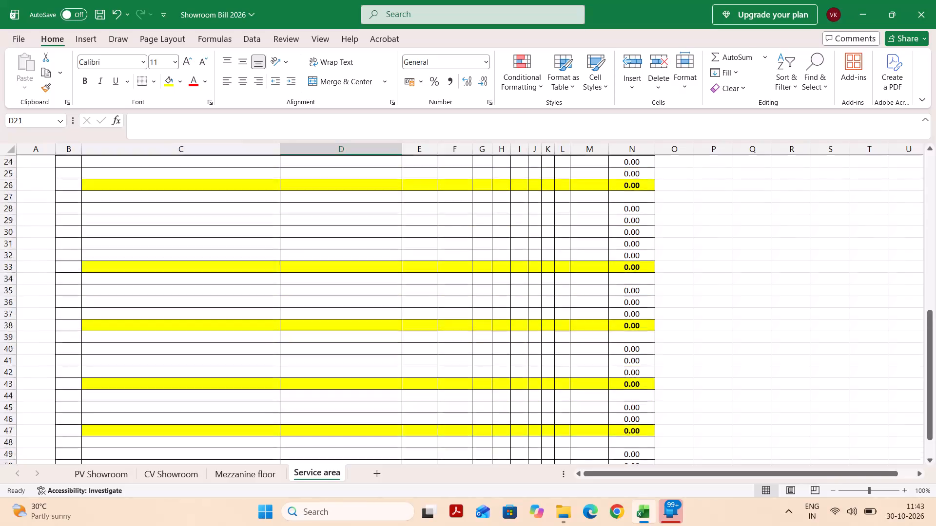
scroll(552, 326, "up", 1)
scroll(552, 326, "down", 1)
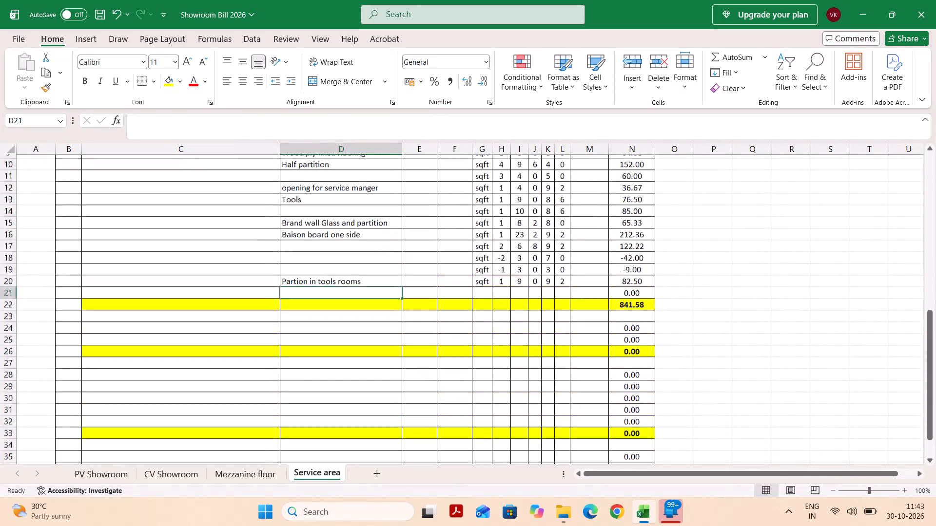
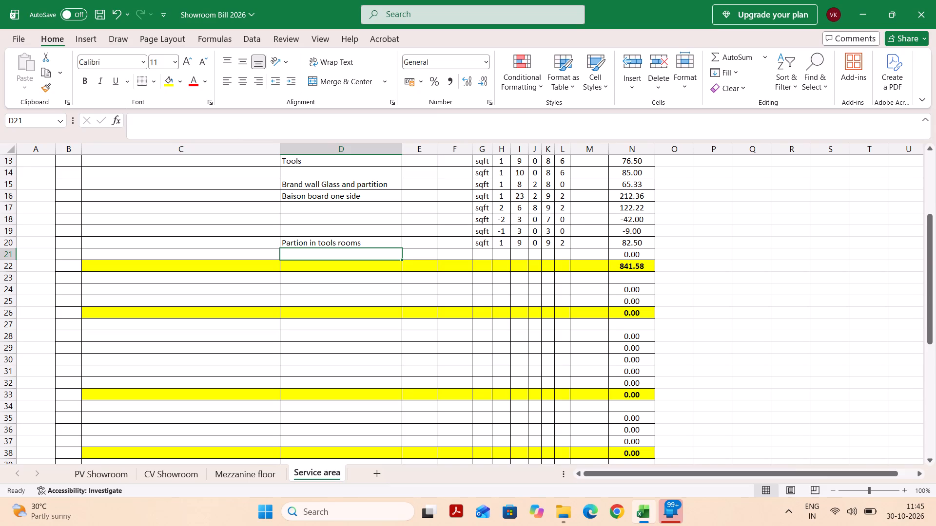
Delete the empty yellow subtotal row 26 and the blank row directly below it.
left_click(1, 312)
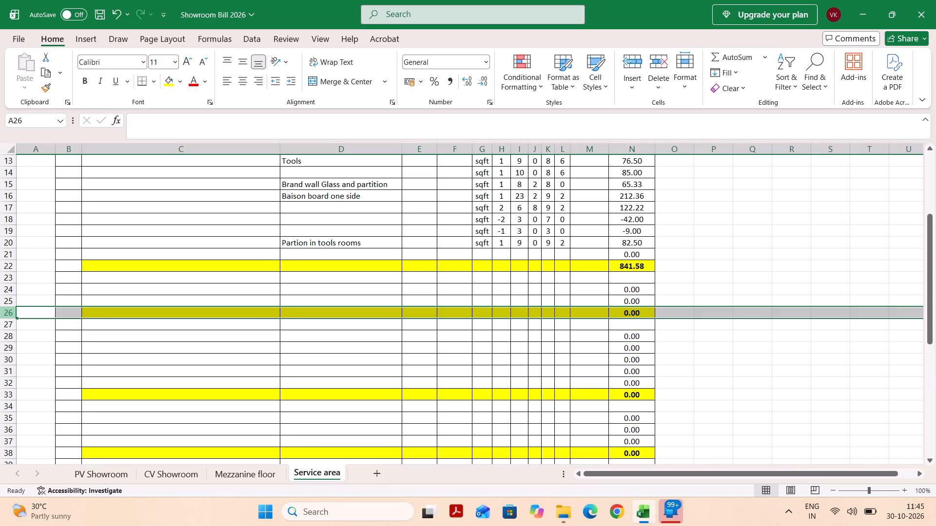
key("ctrl+minus")
key("ctrl+minus")
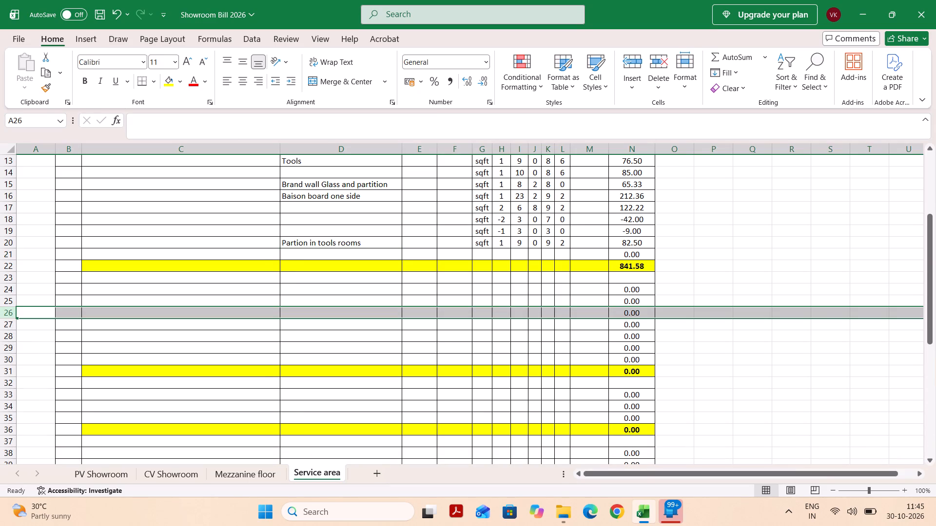
Extend the subtotal formula in N31 to sum the range N24:N30.
left_click(636, 370)
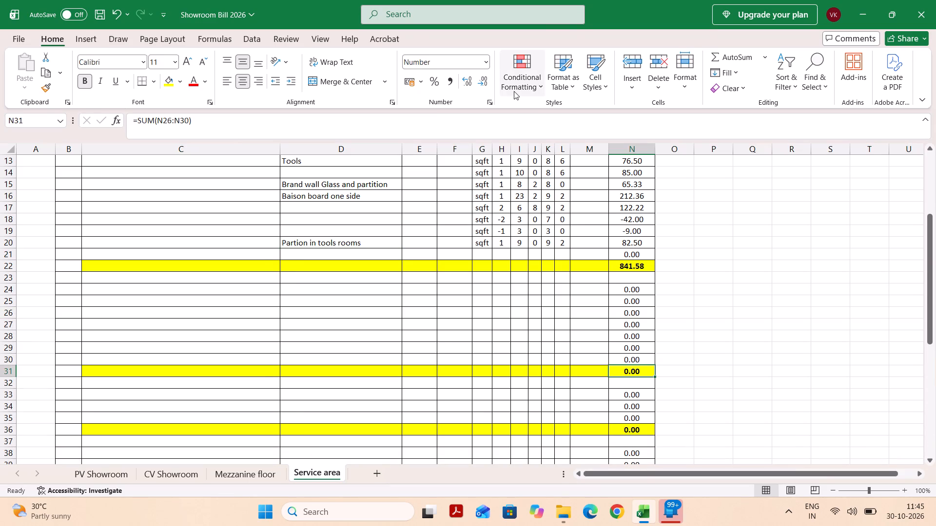
left_click(472, 119)
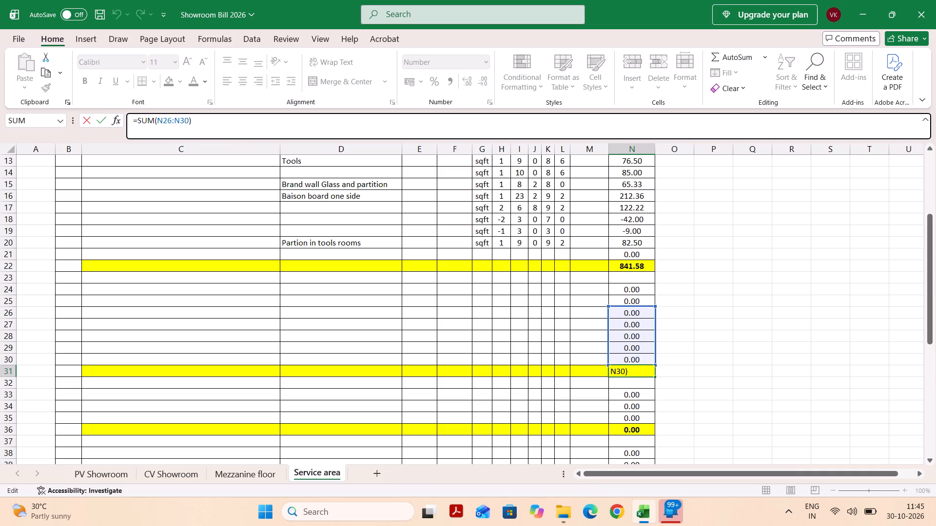
left_click_drag(654, 305, 651, 281)
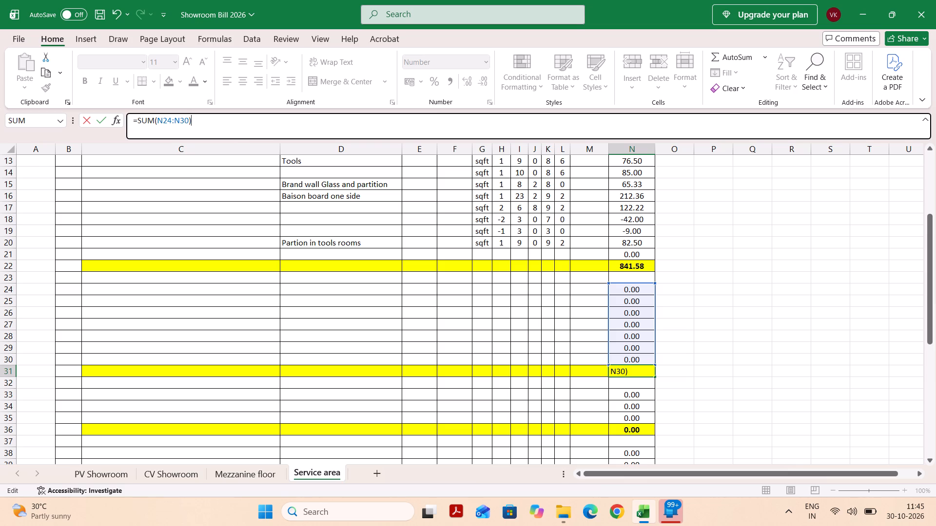
left_click(441, 287)
Add item number 2 with the heading "Laminate pasting" in row 23.
left_click(79, 288)
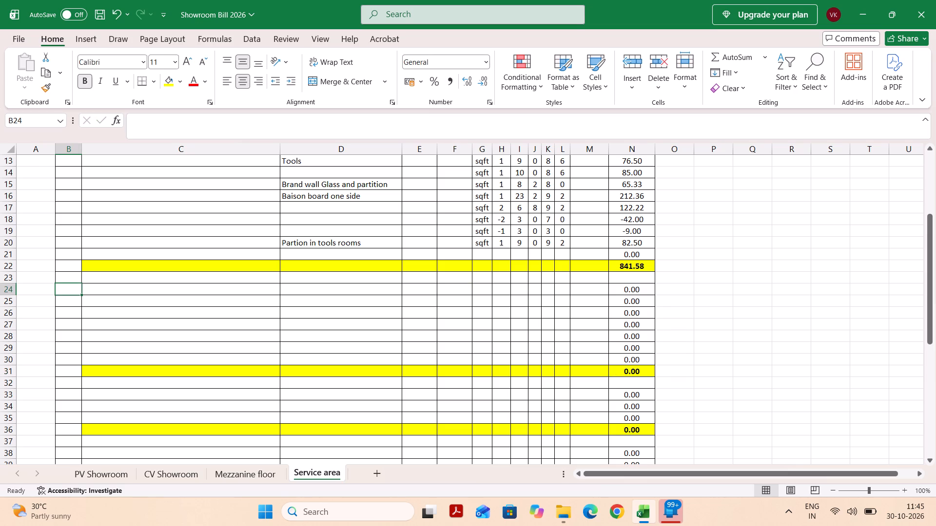
left_click(75, 279)
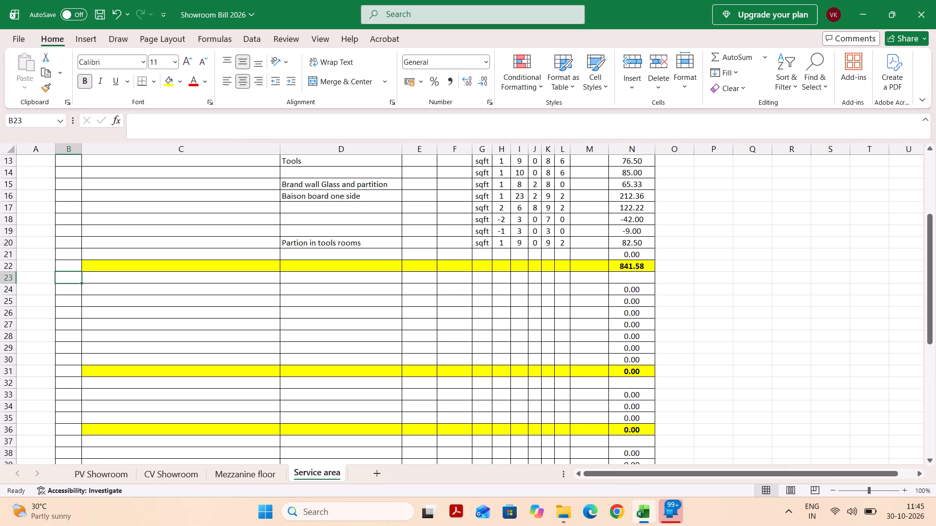
key("2")
key("Tab")
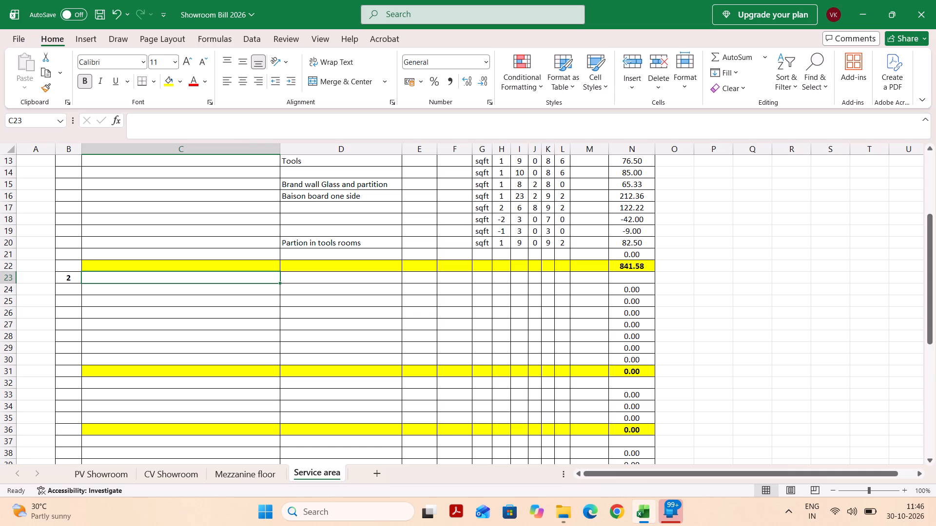
type("La")
type("mina")
type("ti")
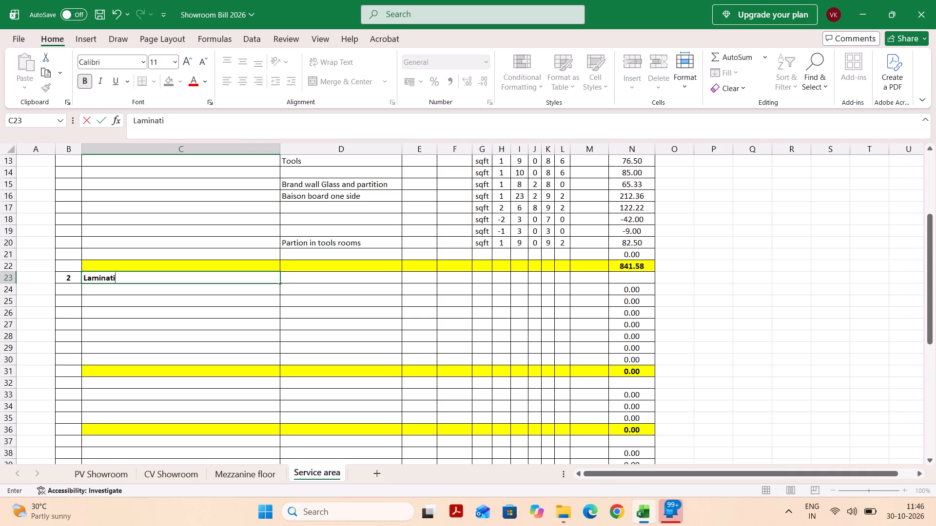
key("BackSpace")
type("e pa")
key("n")
key("BackSpace")
type("sting")
key("space")
key("Tab")
key("Return")
key("Tab")
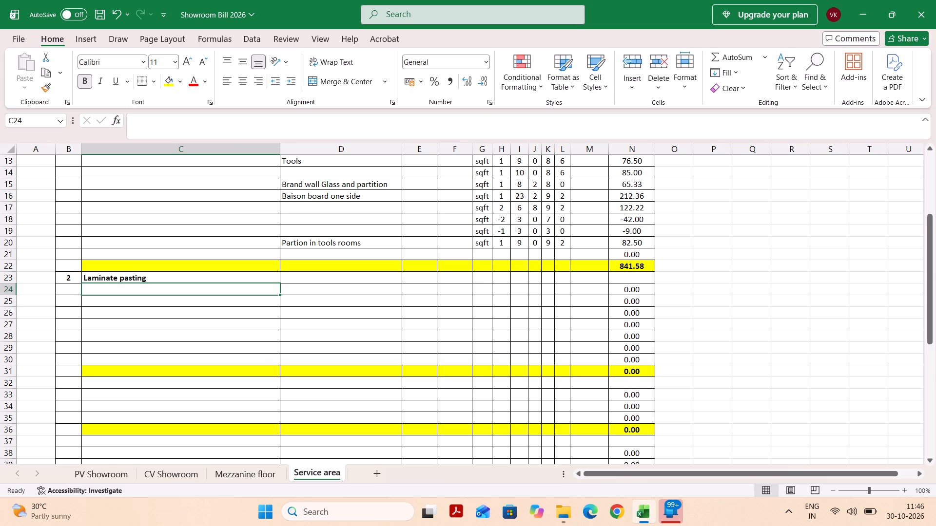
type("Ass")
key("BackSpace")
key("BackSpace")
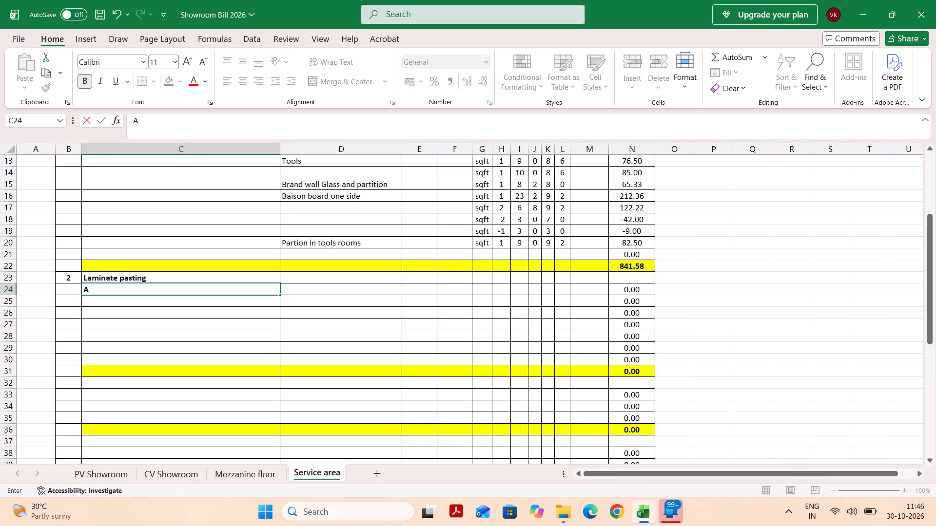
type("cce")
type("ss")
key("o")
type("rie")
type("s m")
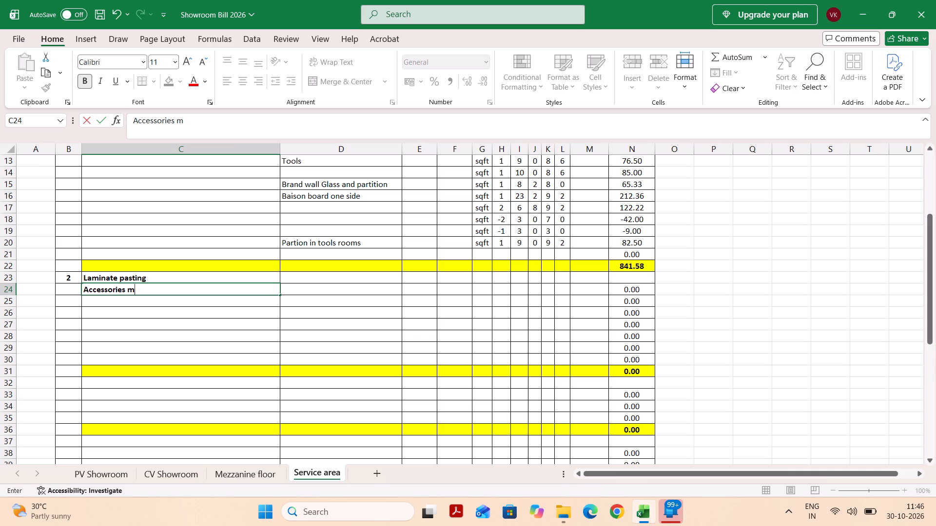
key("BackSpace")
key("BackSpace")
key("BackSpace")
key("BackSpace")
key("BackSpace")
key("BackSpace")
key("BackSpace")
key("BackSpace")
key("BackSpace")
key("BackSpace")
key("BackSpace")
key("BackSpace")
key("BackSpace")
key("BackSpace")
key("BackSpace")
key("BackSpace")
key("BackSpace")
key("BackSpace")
Enter "Accessories" as the description in D24, with sqft as its unit in column G.
key("Tab")
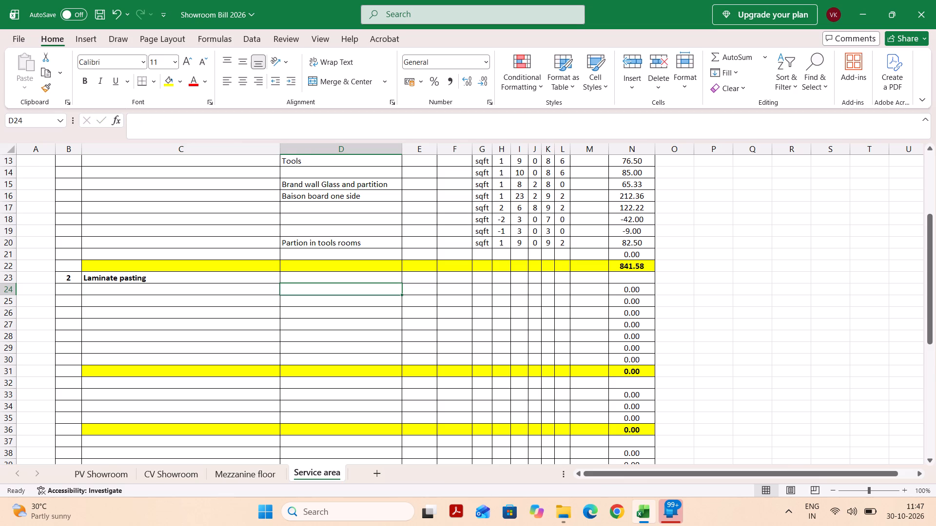
key("shift+a")
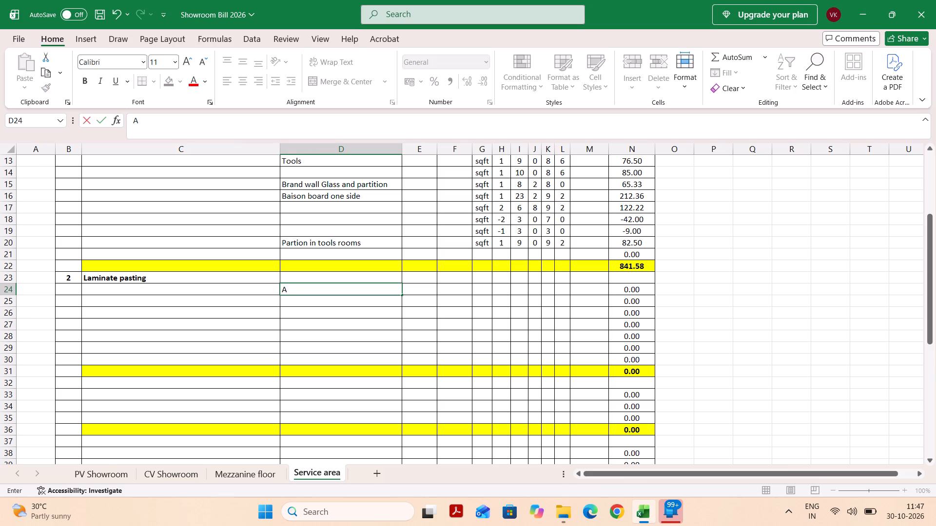
type("ss")
key("BackSpace")
key("BackSpace")
type("cceso")
type("ries")
key("Tab")
key("Tab")
key("Tab")
type("sq")
key("Tab")
key("shift+Tab")
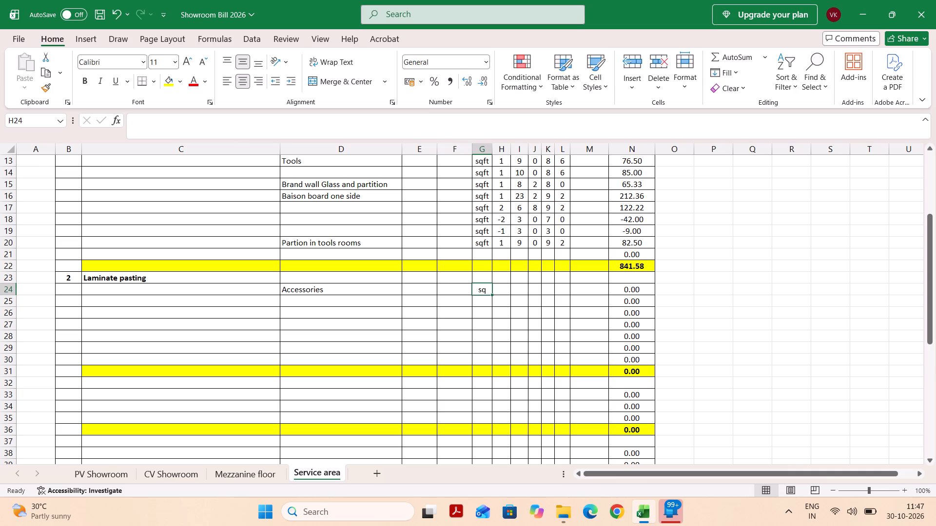
type("sq")
type("ft")
key("Tab")
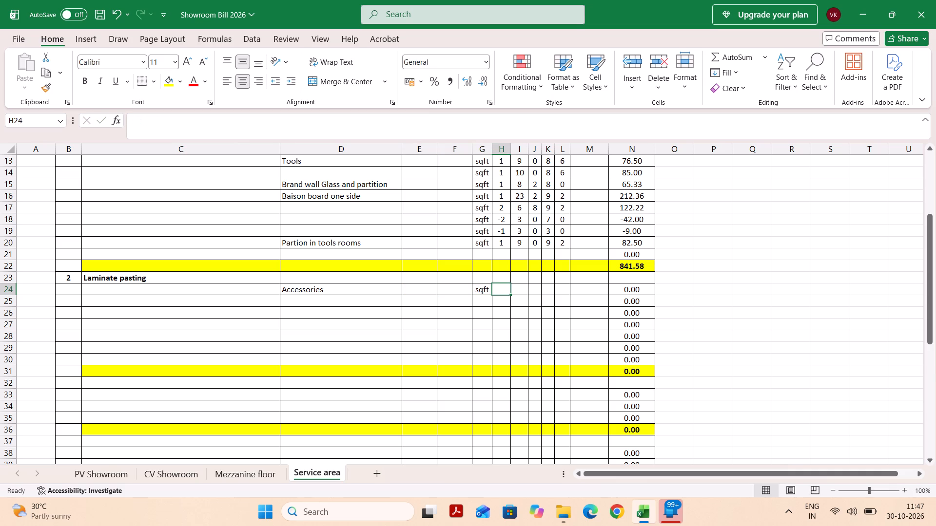
Label the yellow subtotal row 22 "Total area of dismentling" in column C.
left_click(117, 259)
left_click(106, 272)
scroll(106, 272, "up", 1)
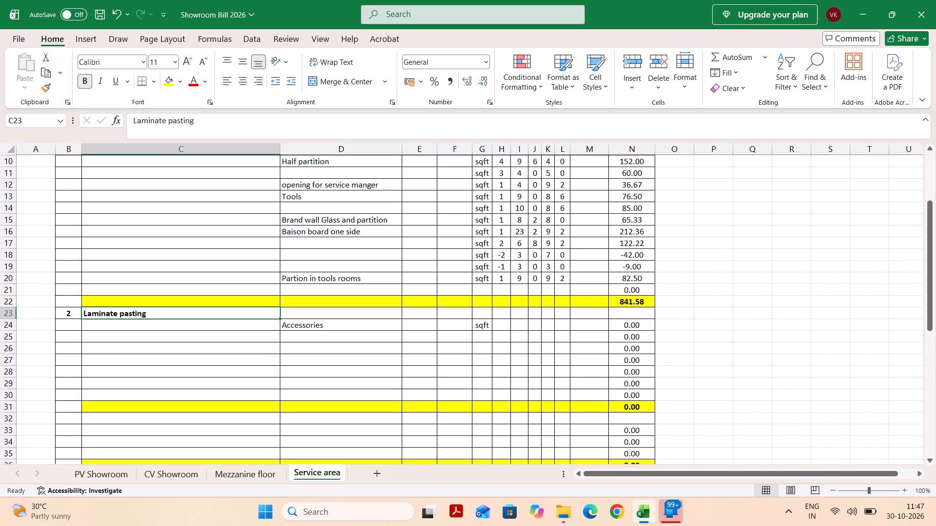
scroll(106, 280, "up", 1)
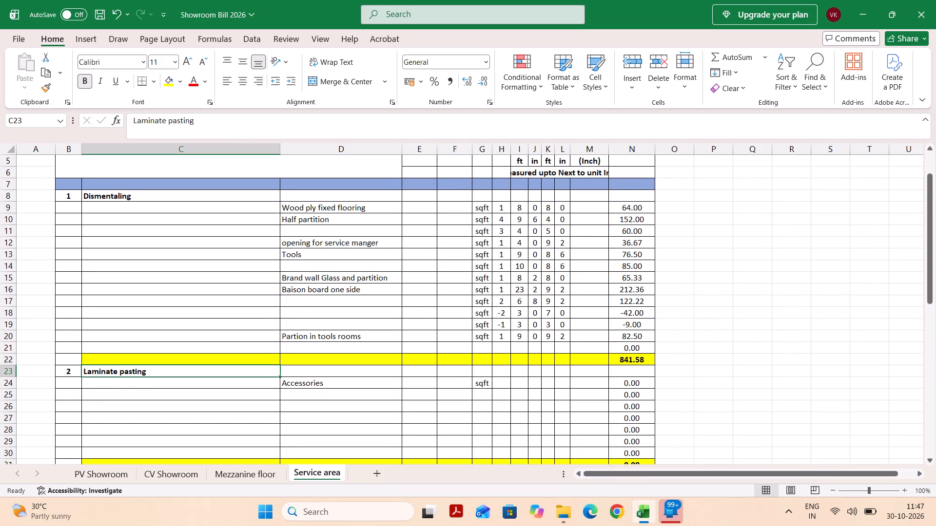
left_click(129, 357)
type("Total area od")
key("BackSpace")
type("f")
key("space")
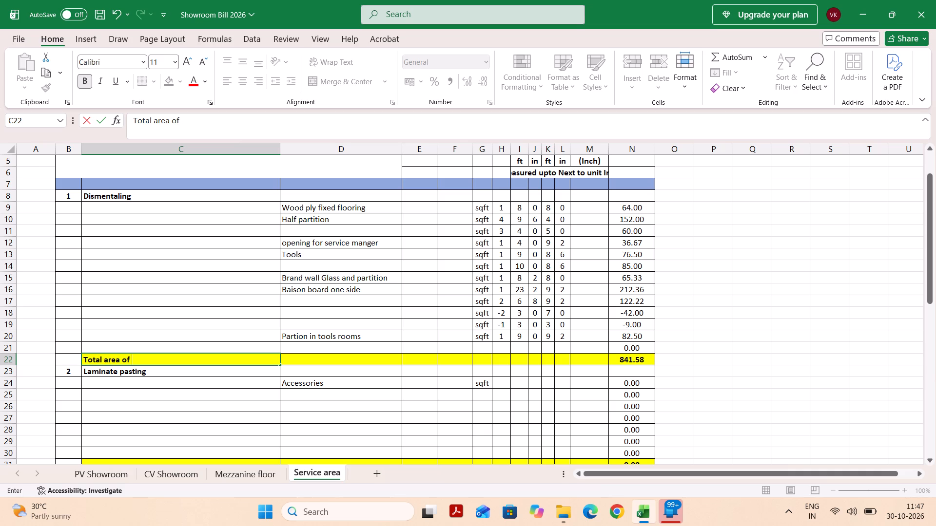
type("de")
key("BackSpace")
type("ismentling")
Set the unit of the dismantling total row 22 to sqft in column G.
key("Tab")
key("Tab")
key("Tab")
key("Tab")
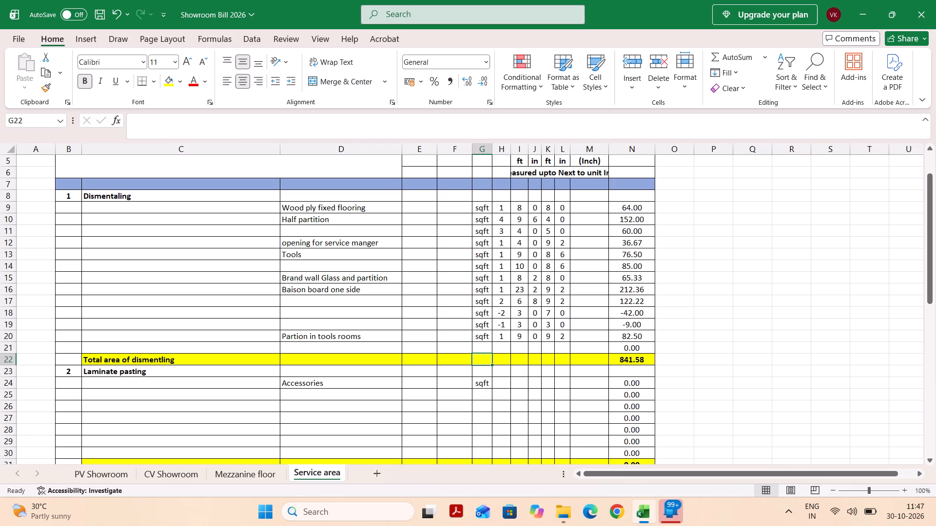
type("sq")
key("Tab")
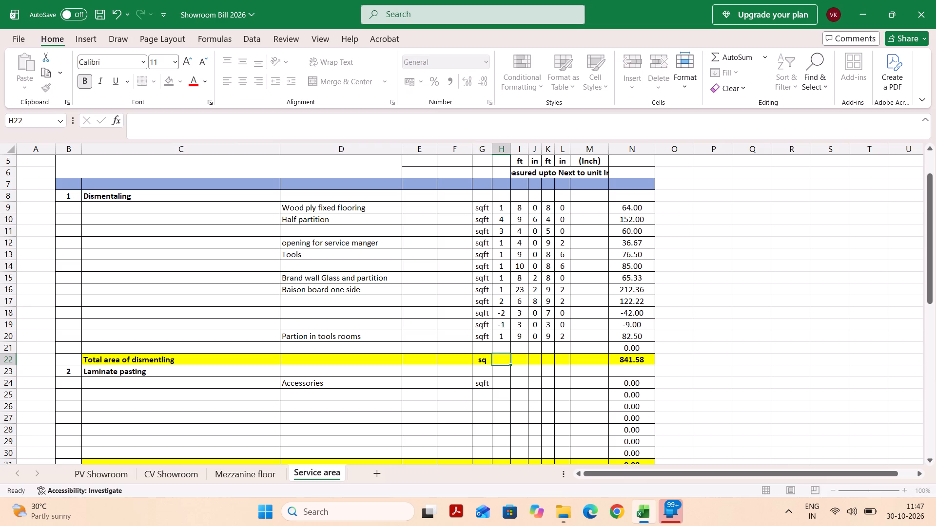
key("shift+Tab")
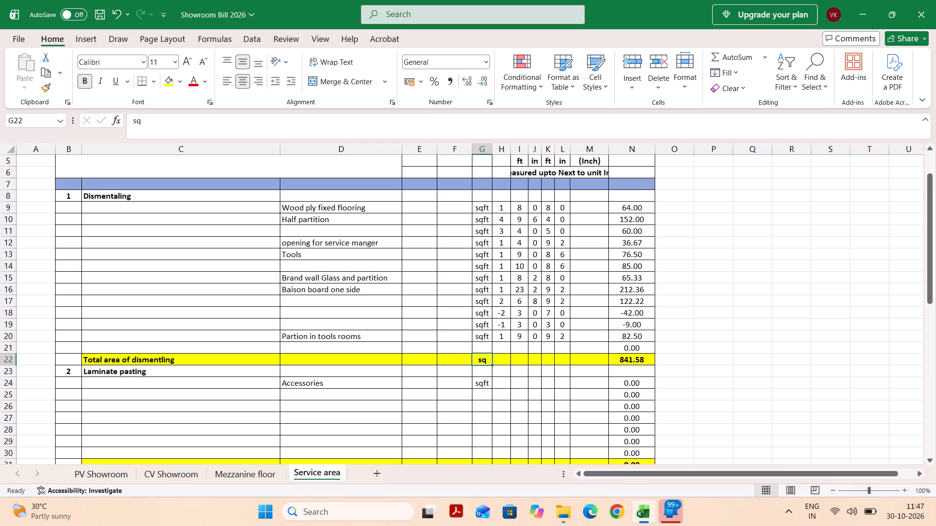
type("sq")
type("ft")
key("Return")
scroll(129, 357, "down", 1)
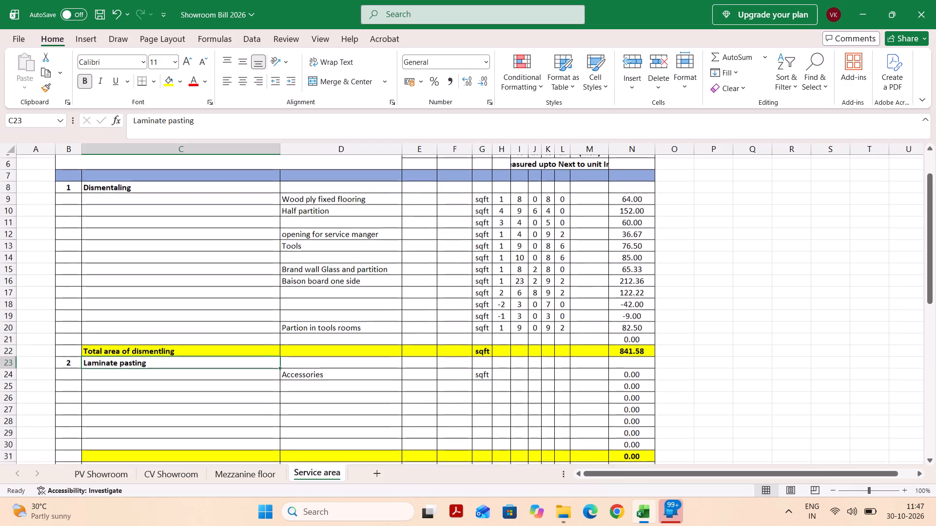
scroll(129, 357, "down", 1)
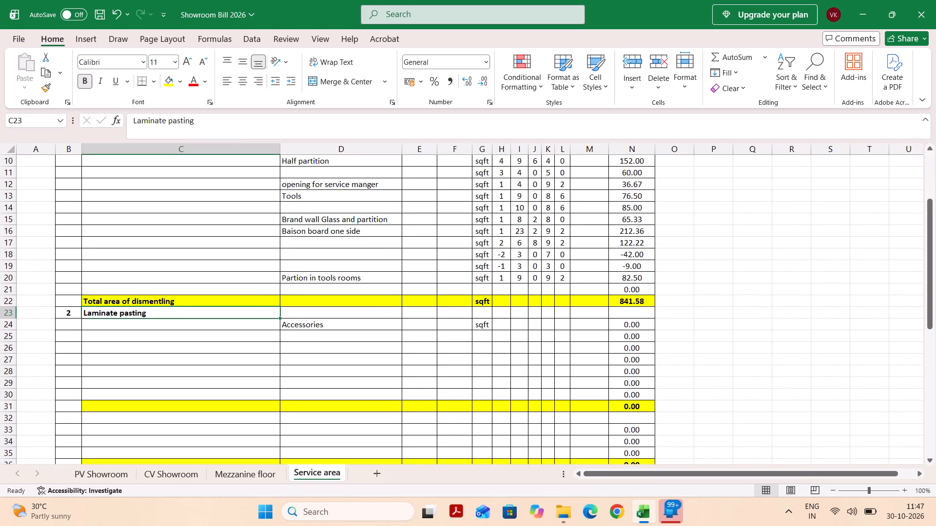
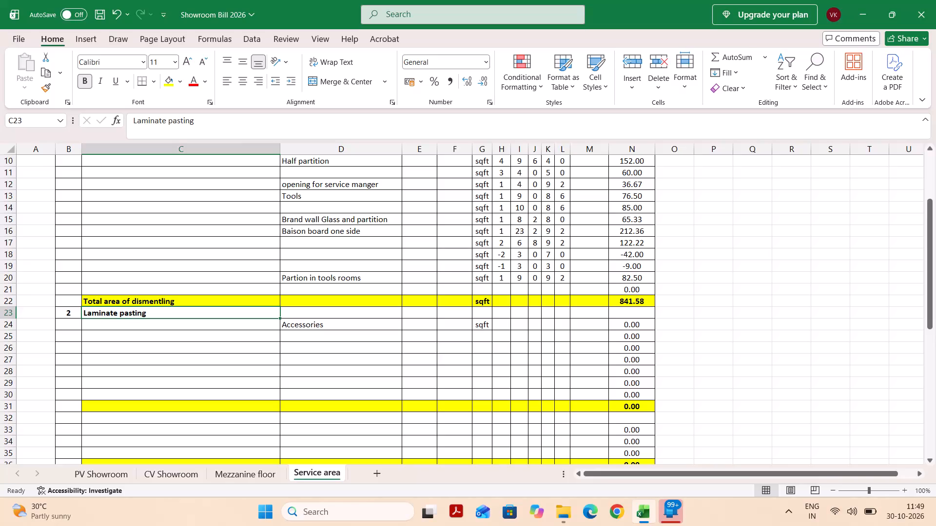
Enter "Temple" as the description in D25, with sqft as its unit in column G.
left_click(245, 335)
key("Tab")
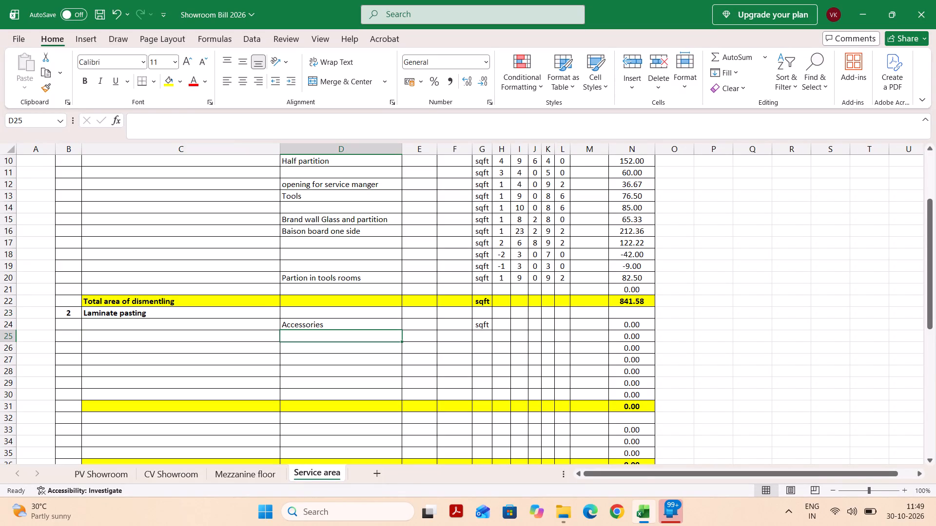
key("shift+t")
key("e")
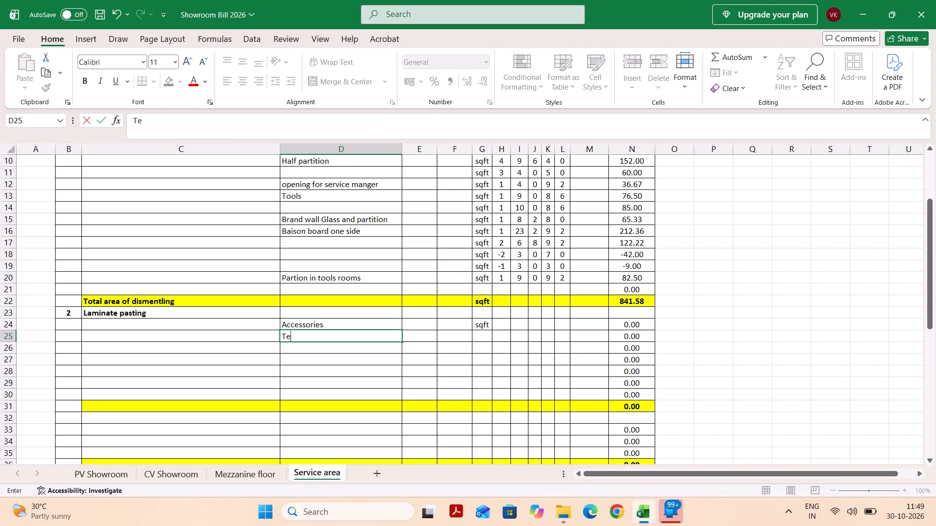
key("m")
type("ple")
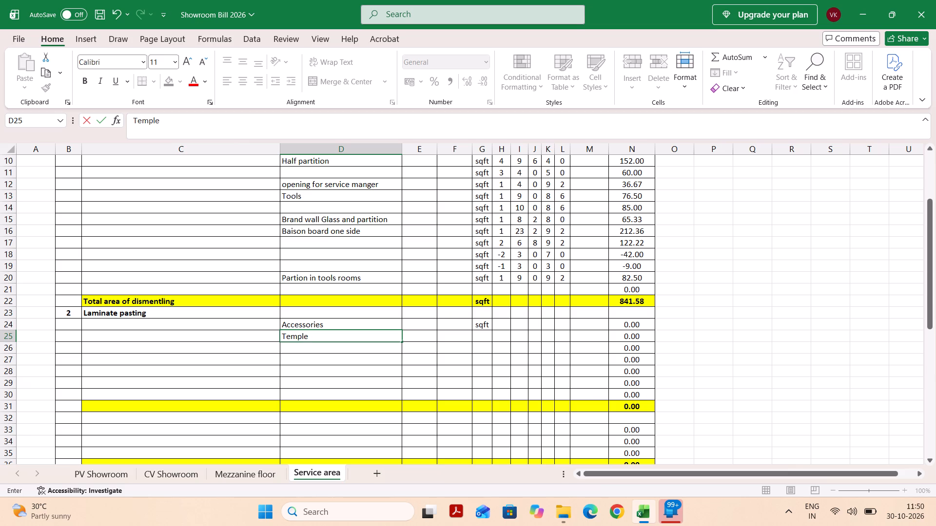
key("Tab")
key("Tab")
key("Tab")
type("sq")
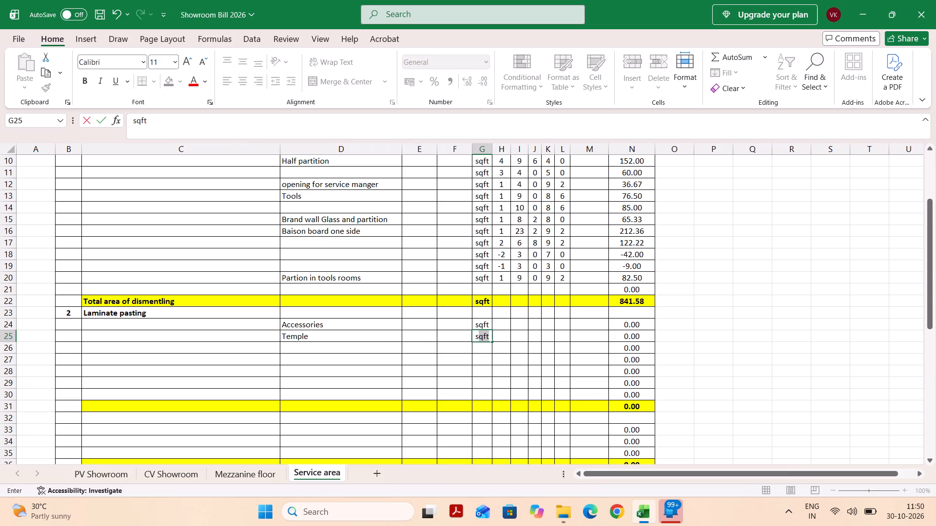
key("Tab")
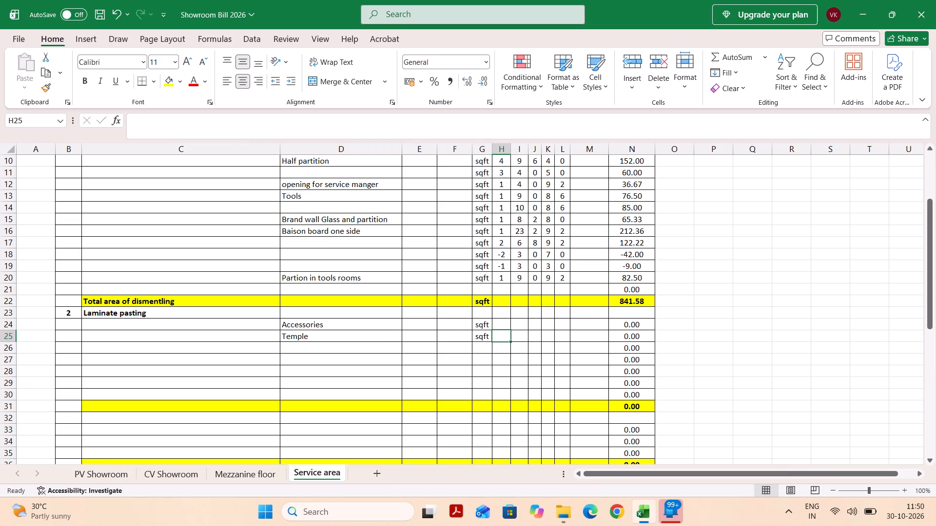
Enter 1, 9 and 0 in H24 to J24 for the Accessories item.
left_click(509, 320)
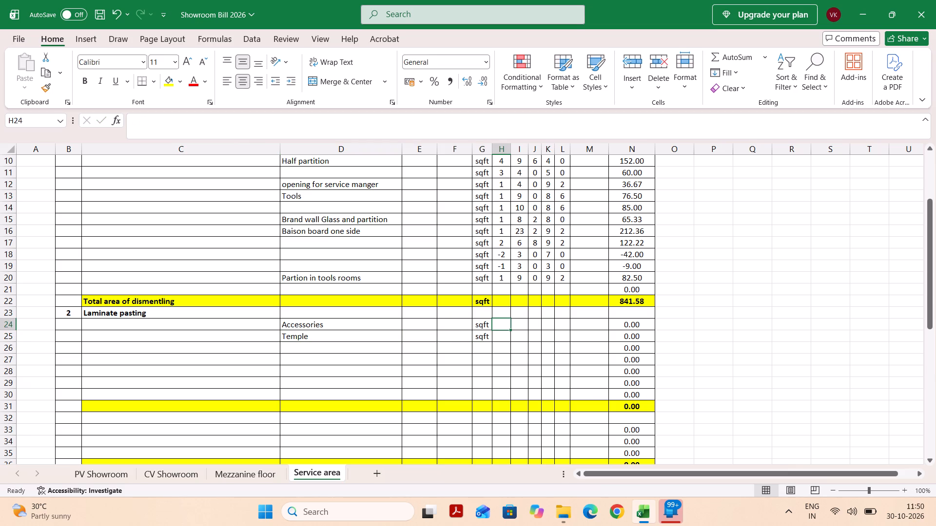
left_click(364, 324)
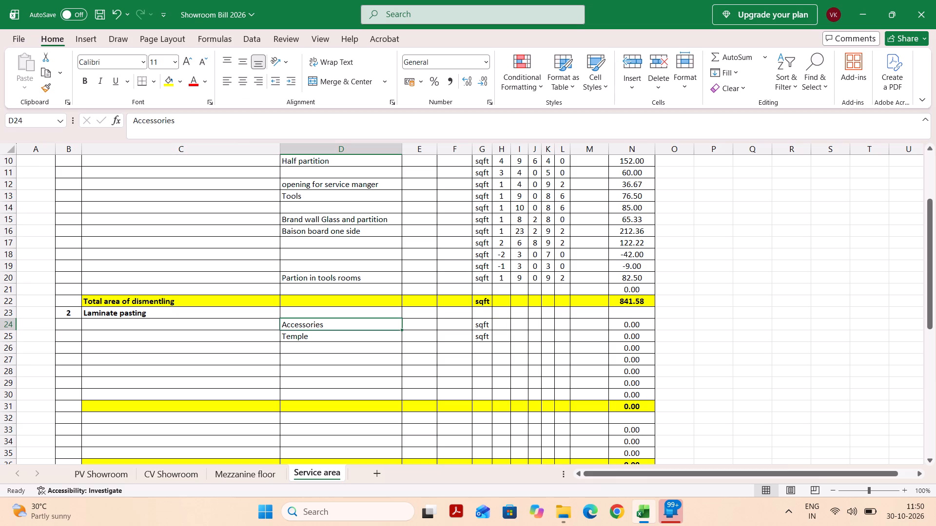
key("Tab")
key("Tab")
key("Tab")
key("Tab")
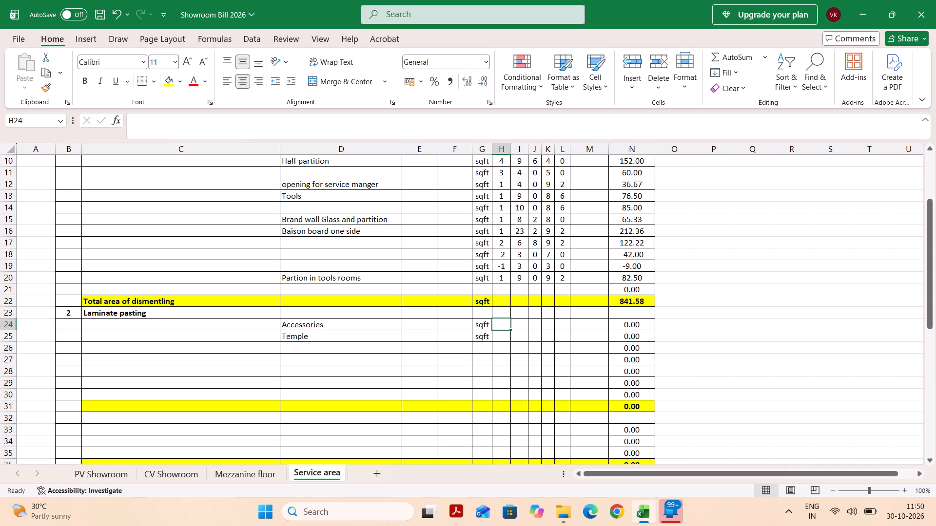
key("1")
key("Tab")
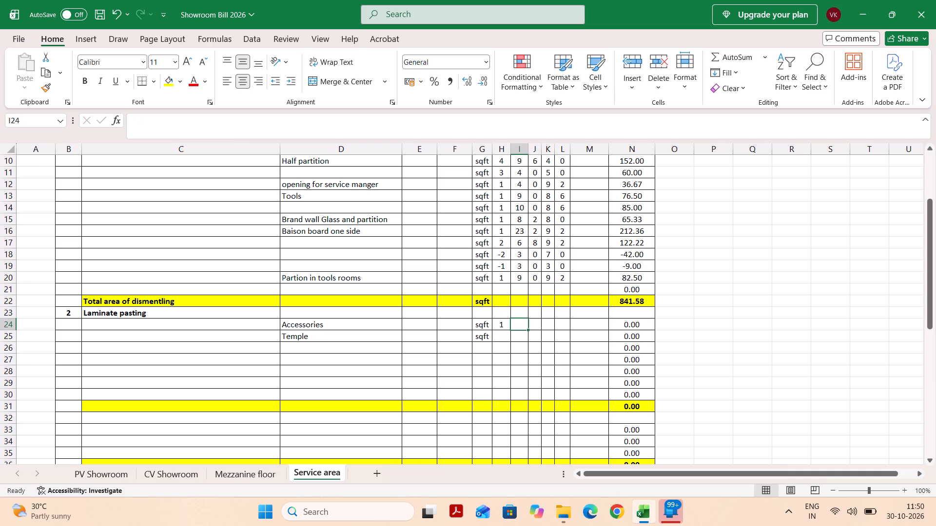
key("9")
key("Tab")
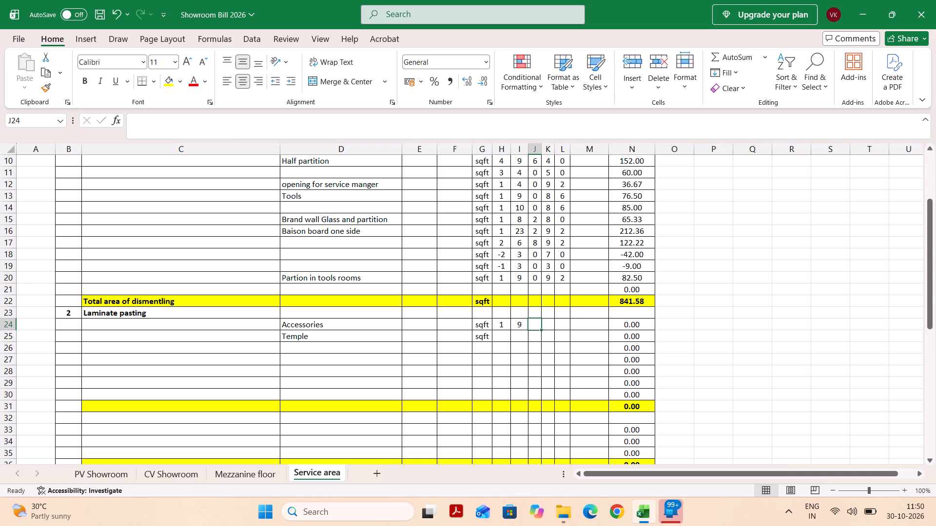
key("0")
key("Tab")
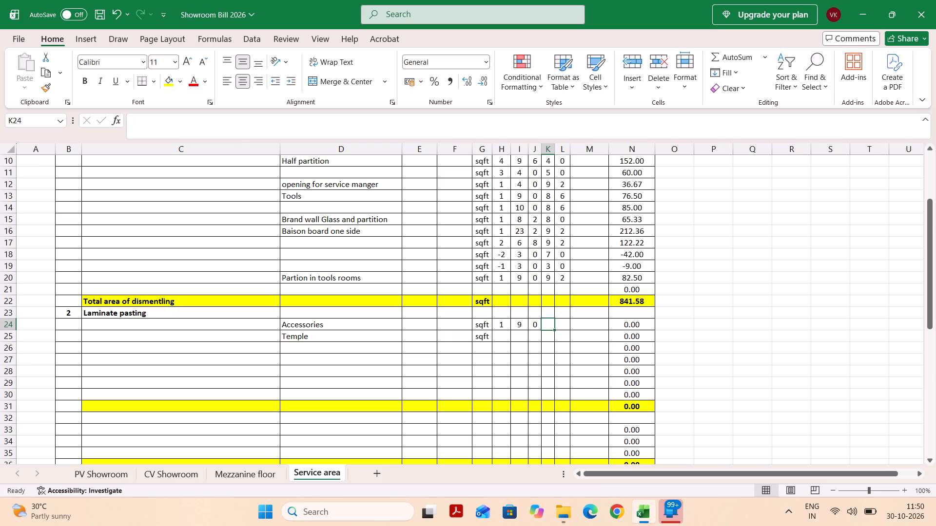
Change the Accessories values in I24 and J24 to 6 and 4, and complete K24 and L24 with 9 and 0.
key("shift+Tab")
key("shift+Tab")
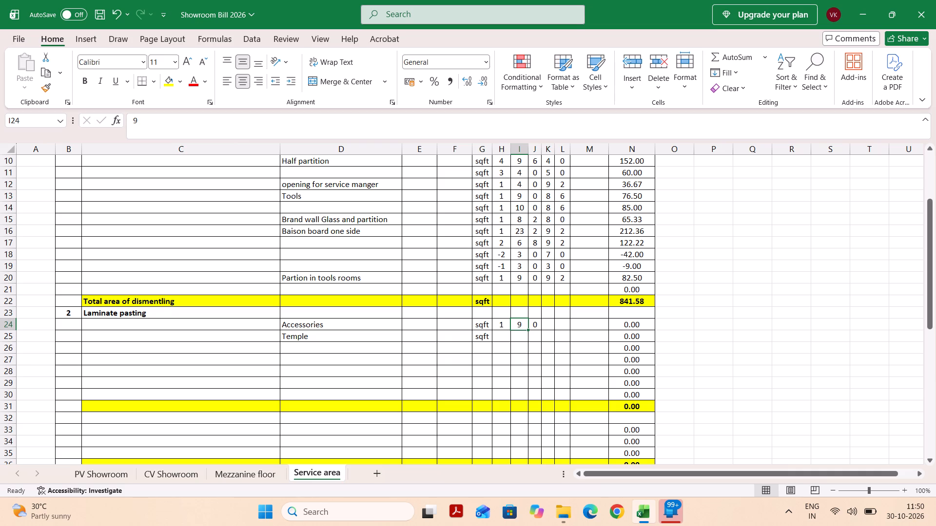
key("6")
key("Tab")
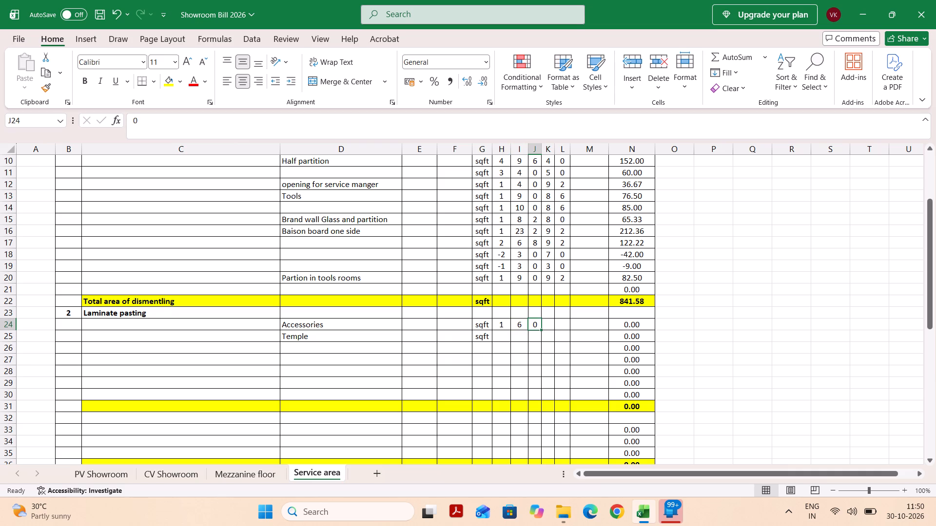
key("4")
key("Tab")
key("9")
key("Tab")
key("0")
key("Tab")
key("Return")
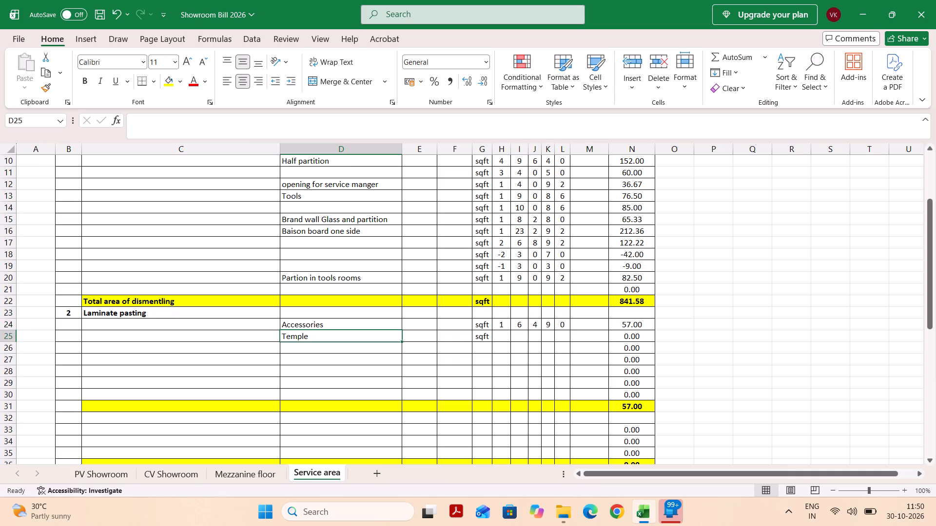
Enter the Temple quantity and dimensions 1, 2, 4, 2 and 0 in H25 to L25.
key("Tab")
key("Tab")
key("Tab")
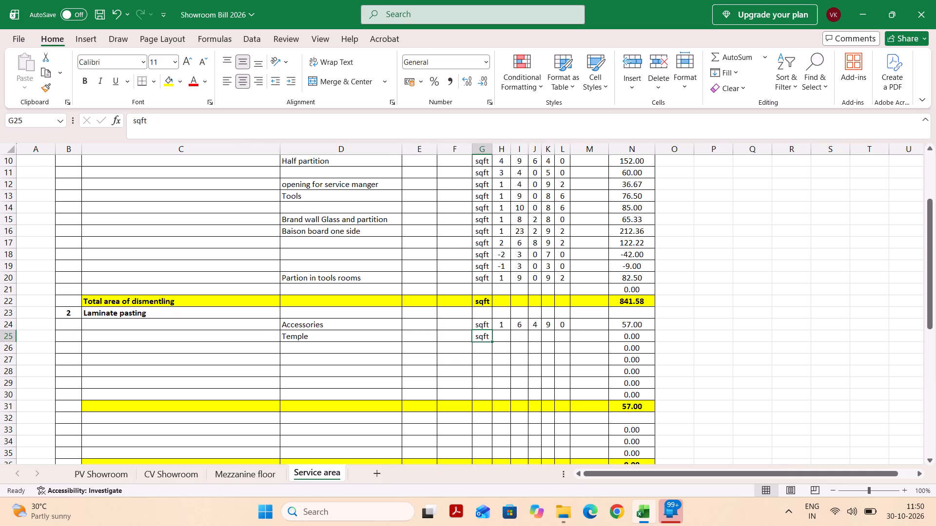
key("Tab")
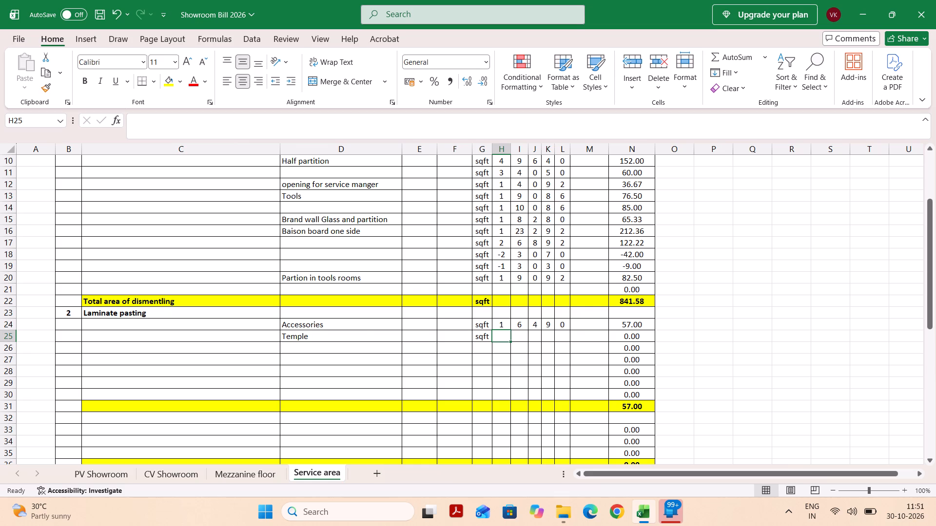
key("1")
key("Tab")
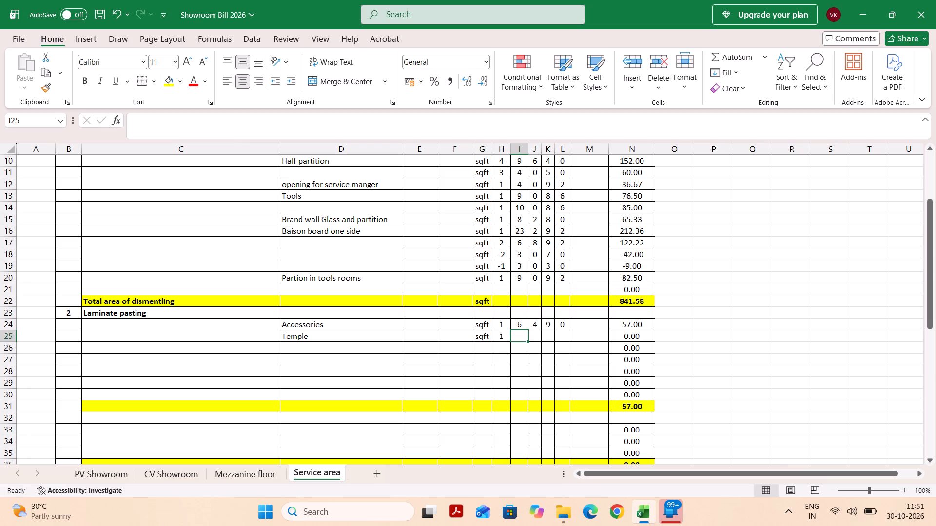
key("2")
key("Tab")
key("4")
key("Tab")
key("2")
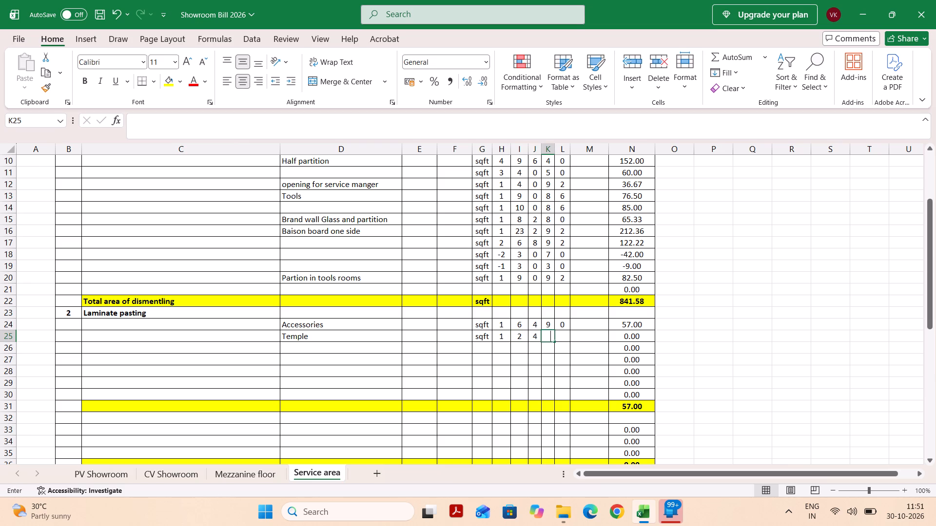
key("Tab")
key("0")
key("Tab")
key("Return")
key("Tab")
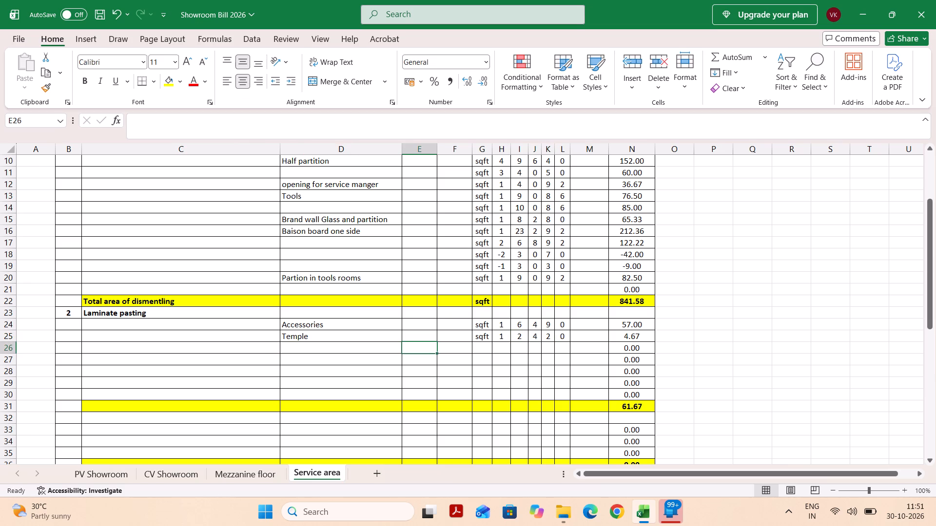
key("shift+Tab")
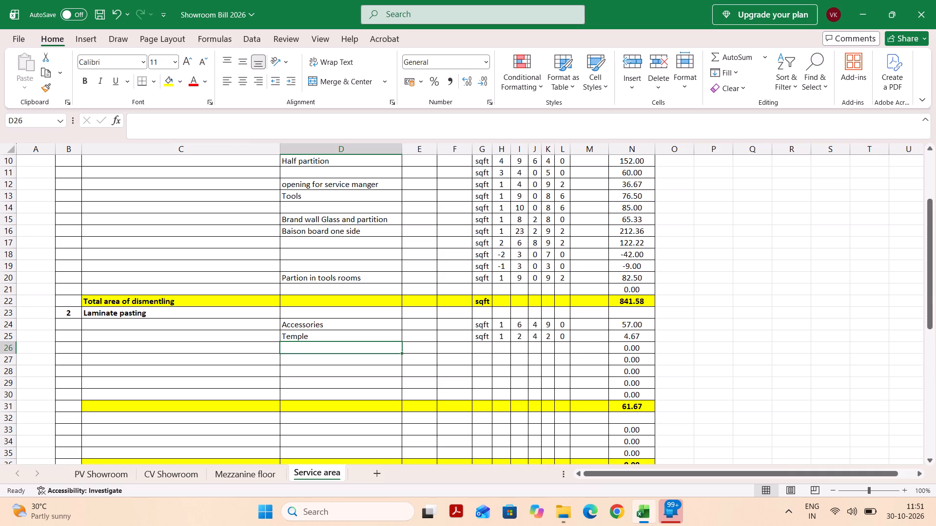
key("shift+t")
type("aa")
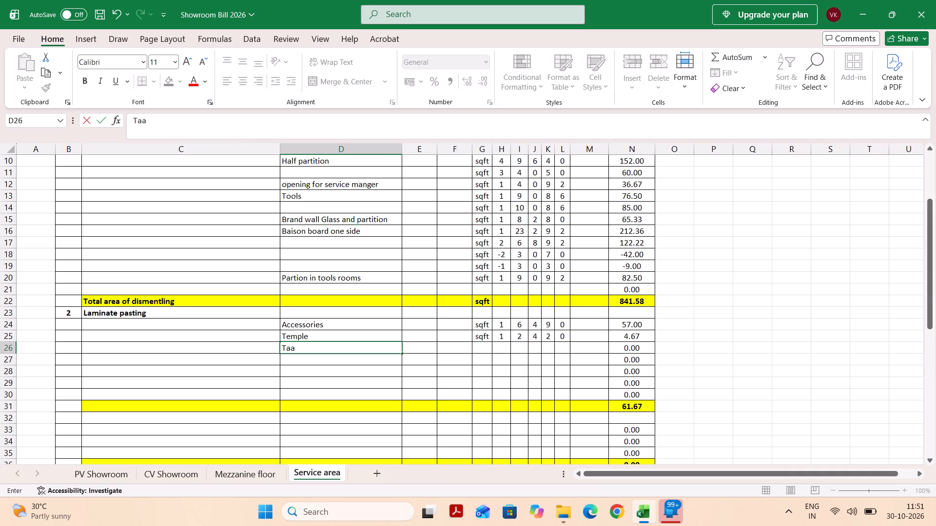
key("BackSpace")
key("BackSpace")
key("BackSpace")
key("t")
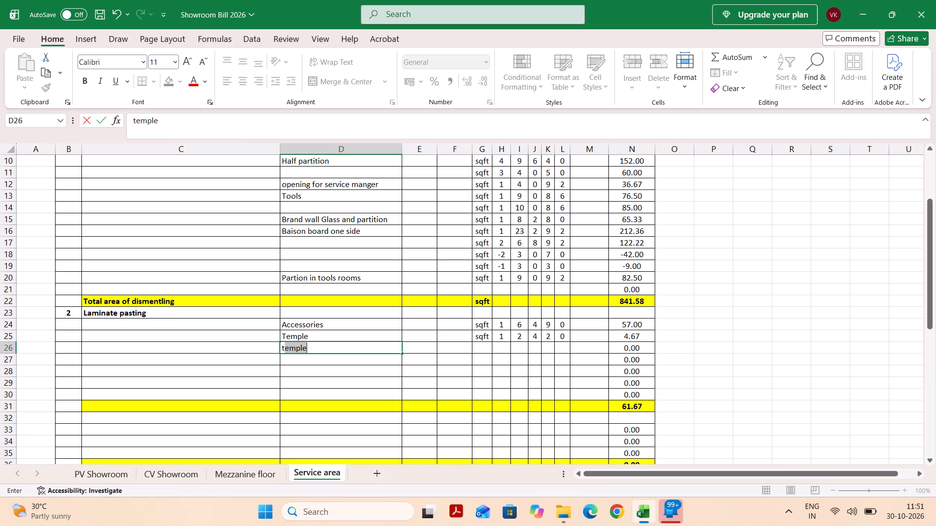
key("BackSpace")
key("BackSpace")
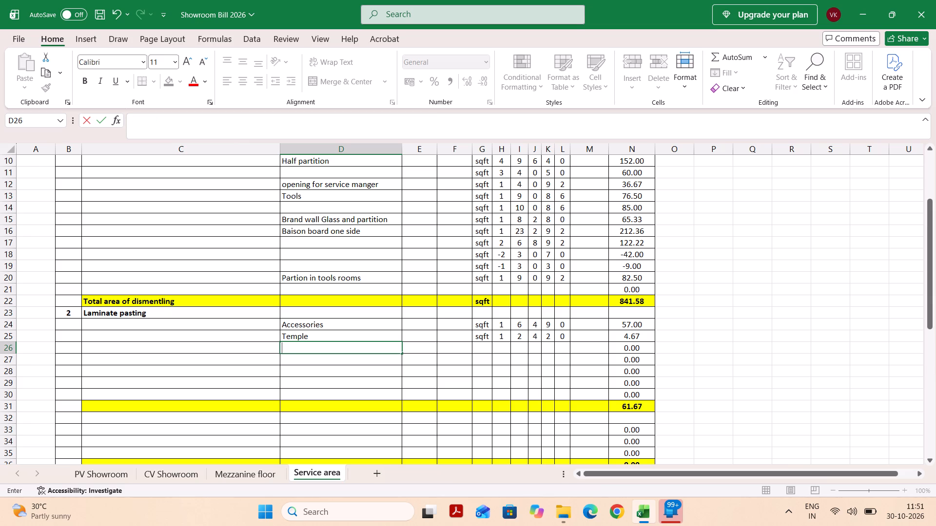
Enter "Table" as the description in D26, with sqft as its unit in column G.
key("shift+t")
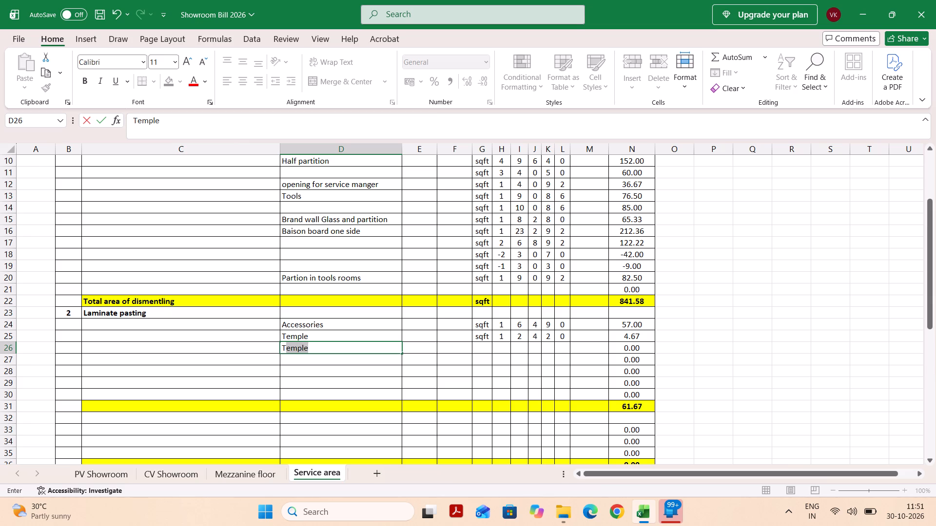
type("able")
key("Tab")
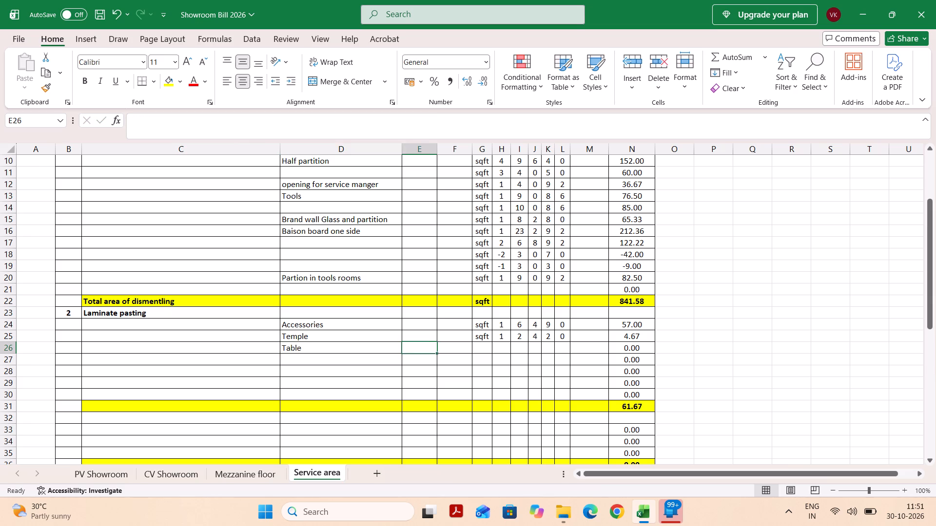
key("Tab")
key("Tab")
key("s")
key("Tab")
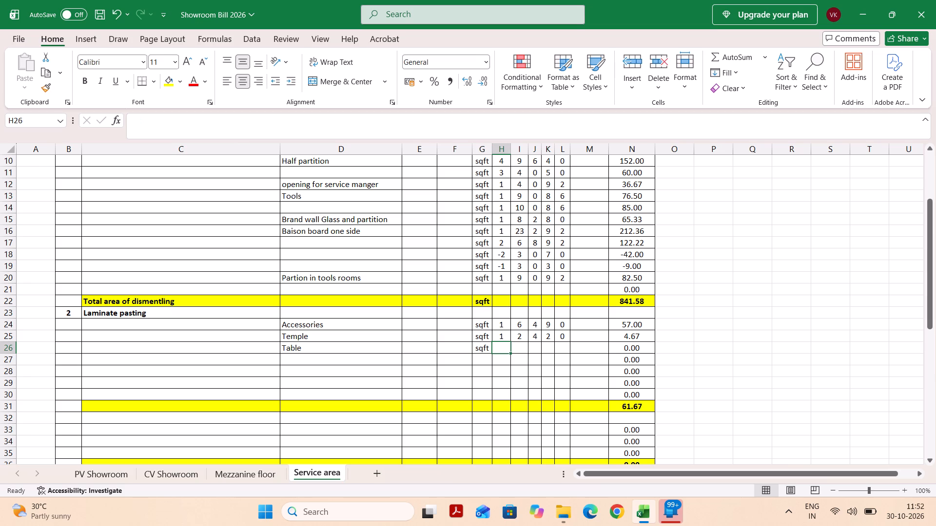
Enter the Table quantity and dimensions 5, 4, 0, 2 and 6 in H26 to L26.
key("1")
key("Tab")
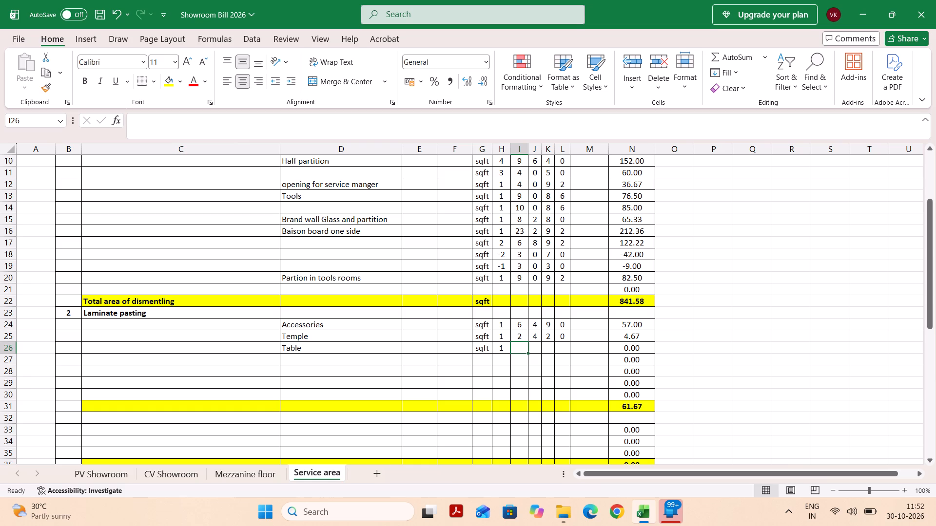
key("shift+Tab")
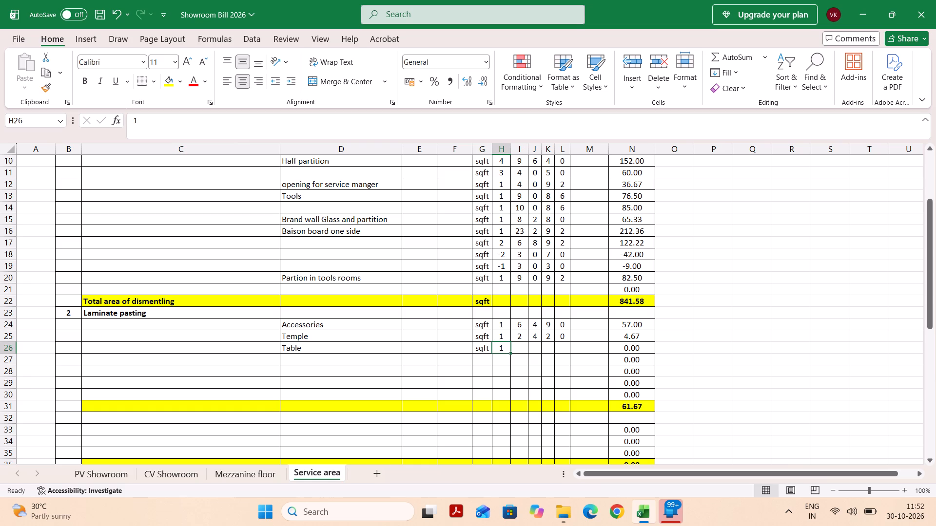
key("5")
key("Tab")
key("4")
key("Tab")
key("0")
key("Tab")
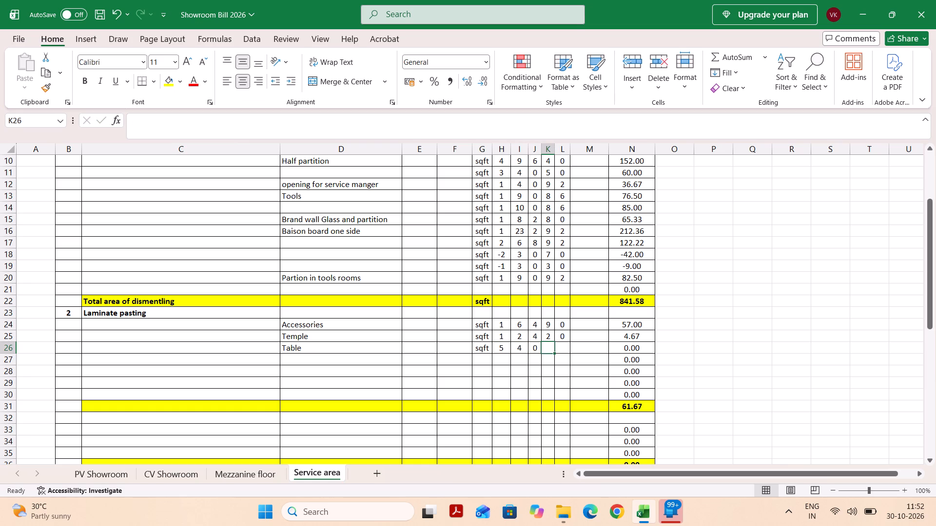
key("2")
key("Tab")
key("6")
key("Tab")
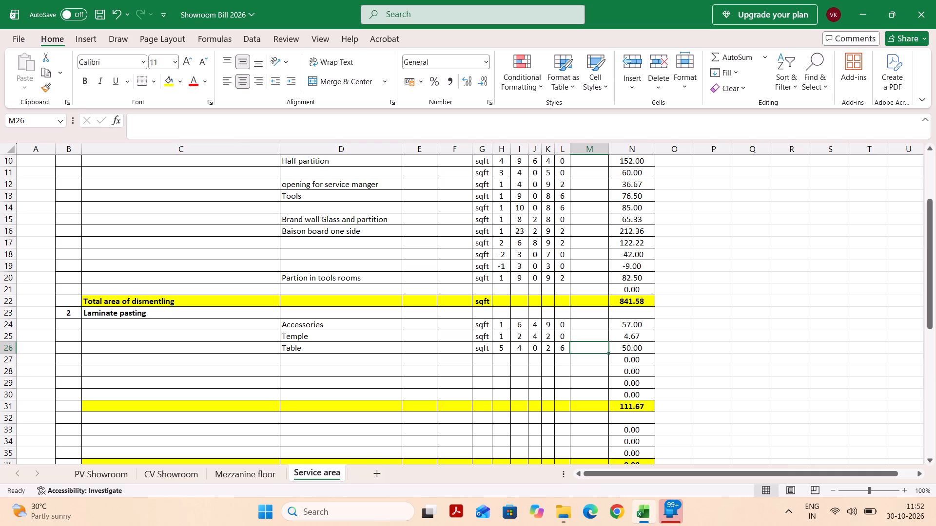
key("Return")
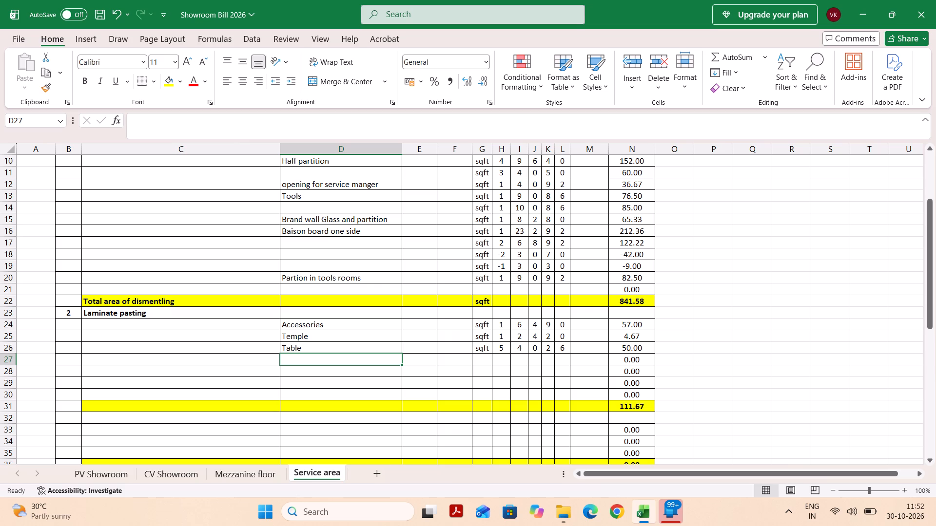
Enter "Discussion table" as the description in D27, with sqft as its unit in column G.
key("shift+s")
key("BackSpace")
key("BackSpace")
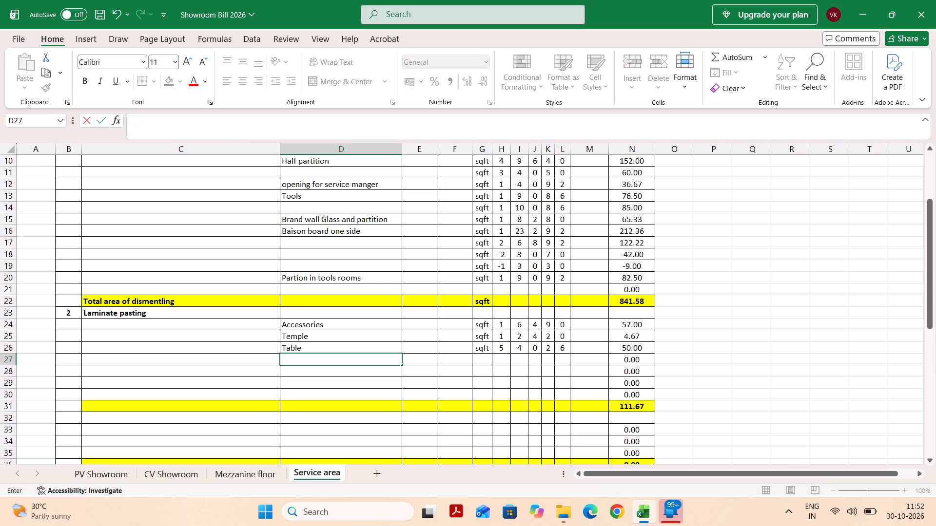
type("Si")
key("BackSpace")
key("BackSpace")
type("Di")
type("sc")
key("u")
type("ssio")
type("n")
key("space")
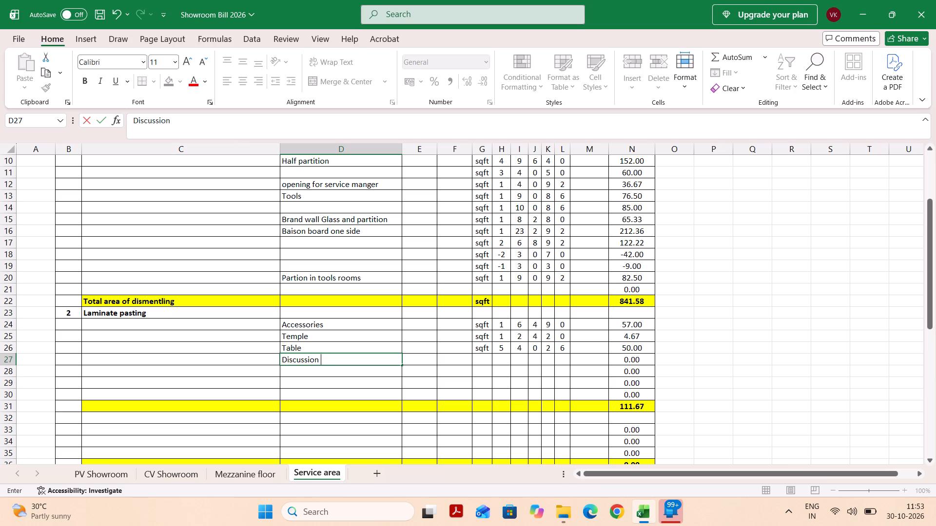
type("table")
key("Tab")
key("Tab")
key("Tab")
type("sq")
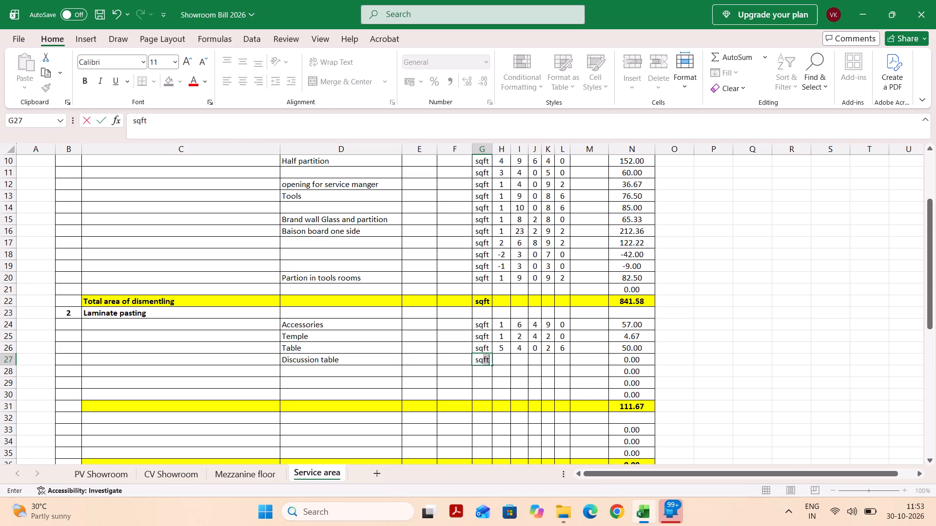
key("Tab")
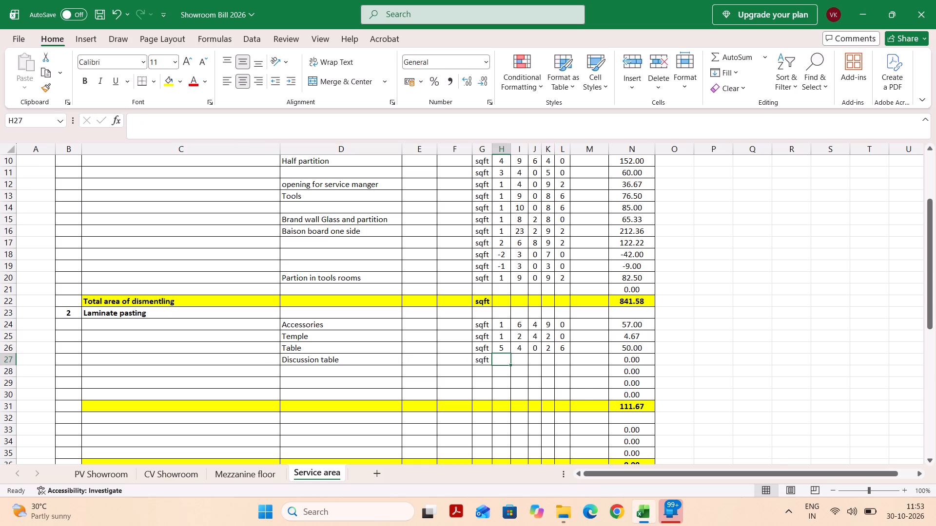
Enter the Discussion table quantity and dimensions 4, 2, 6, 2 and 6 in H27 to L27.
key("4")
key("Tab")
key("2")
key("Tab")
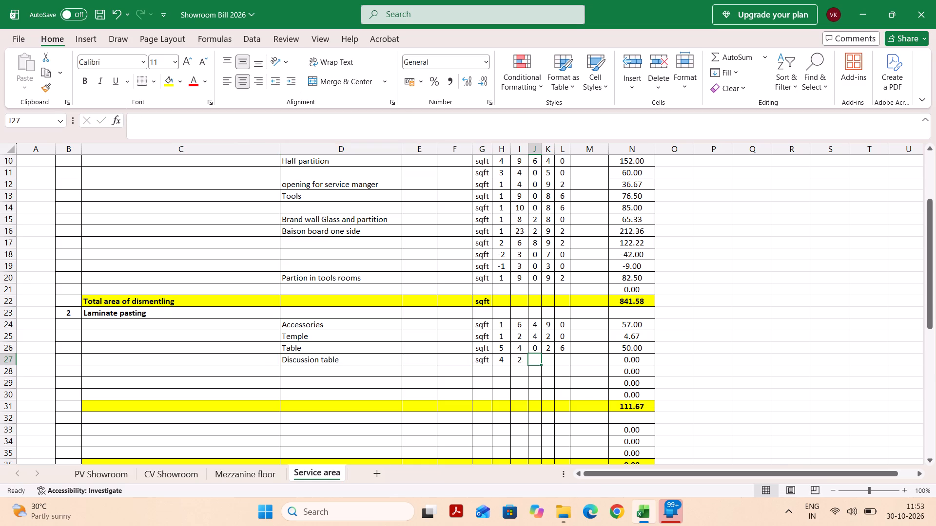
key("5")
key("Tab")
key("2")
key("shift+Tab")
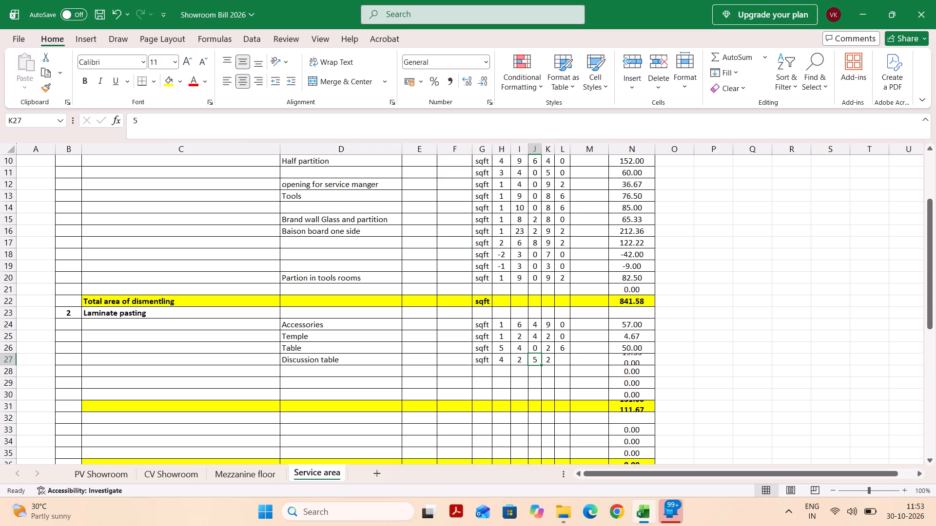
key("6")
key("Tab")
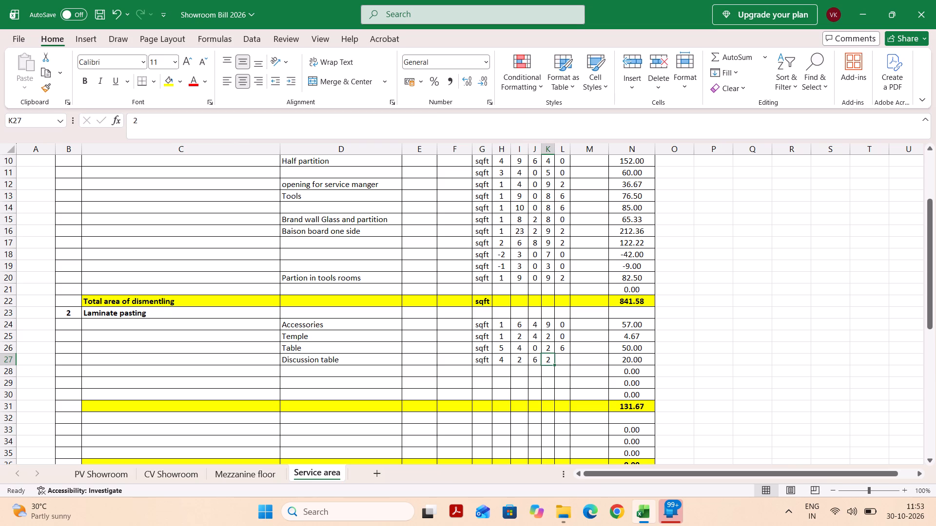
key("Tab")
key("6")
key("Tab")
key("Return")
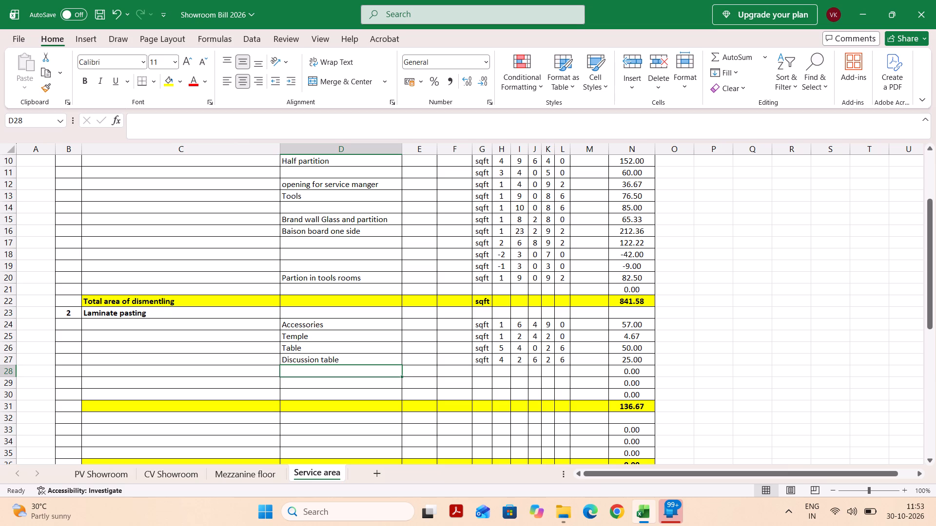
Enter "Below stair" as the description in D28, with sqft as its unit in column G.
type("Belo")
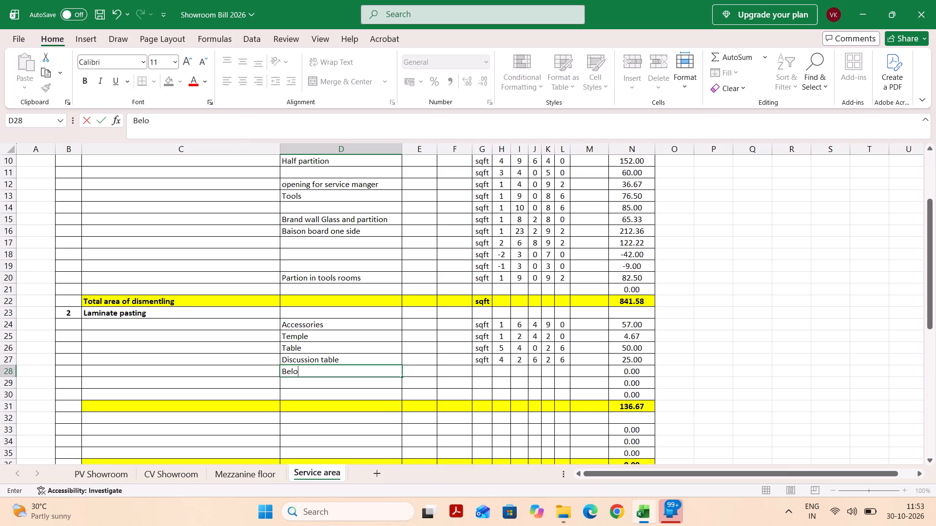
type("so")
key("BackSpace")
key("BackSpace")
type("w")
key("space")
type("statio")
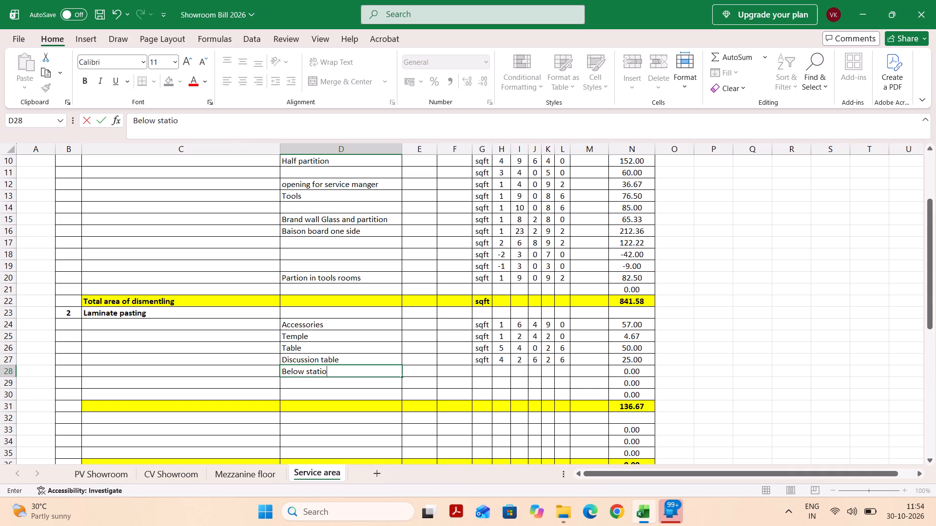
key("BackSpace")
key("BackSpace")
key("BackSpace")
type("ir")
key("Tab")
key("Tab")
key("Tab")
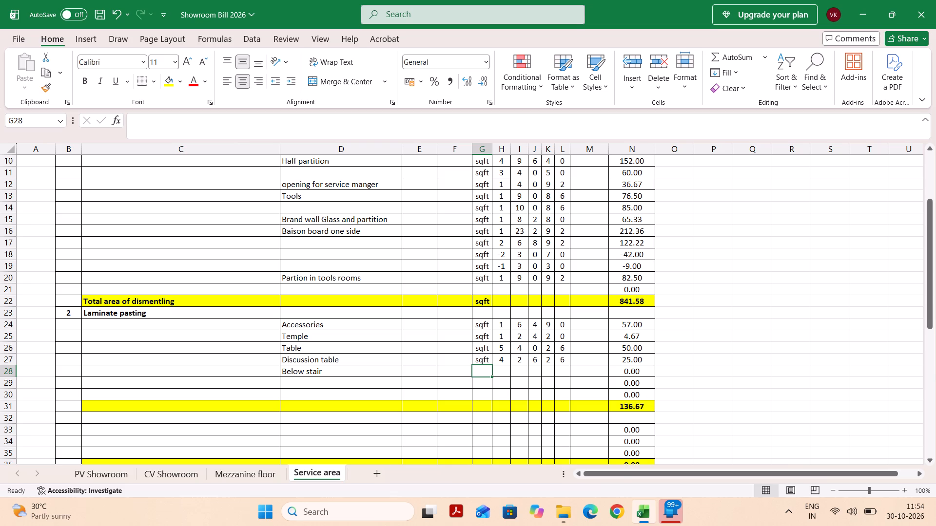
type("sq")
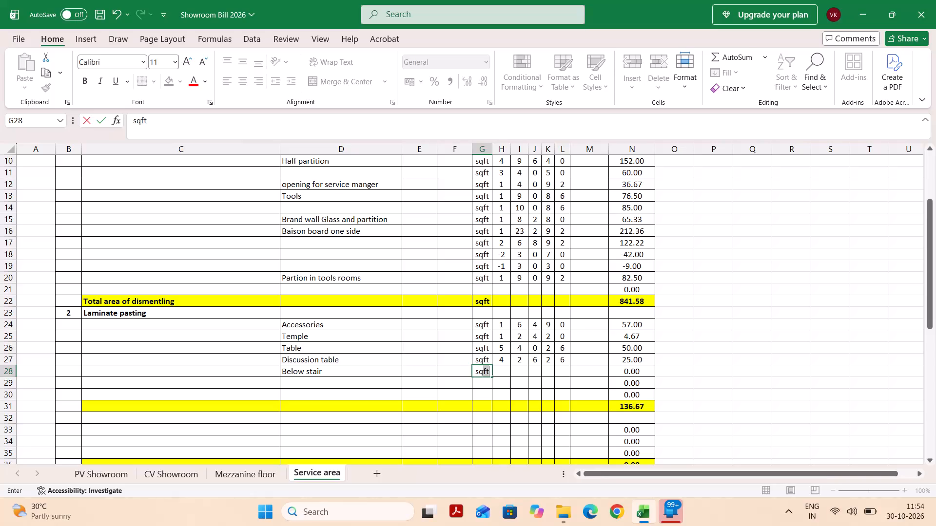
key("Tab")
Enter the Below stair quantity 1 in H28.
key("1")
key("Tab")
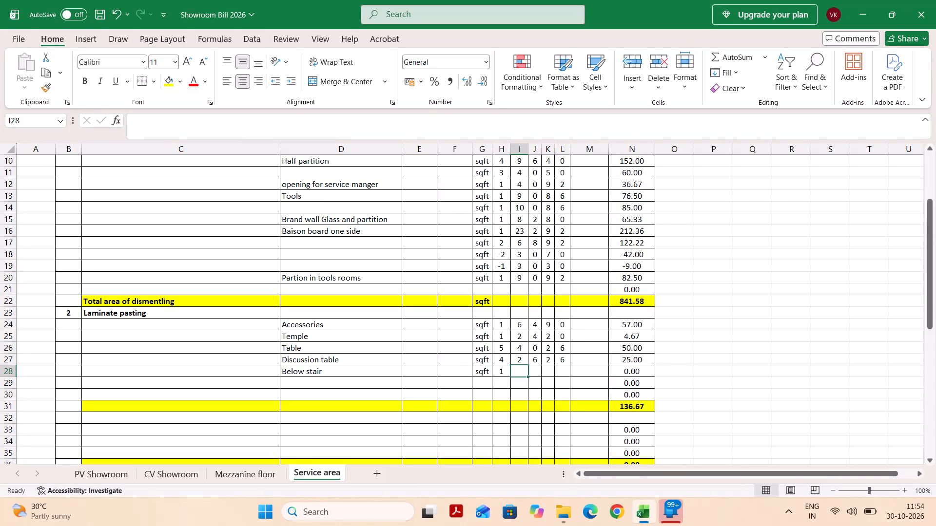
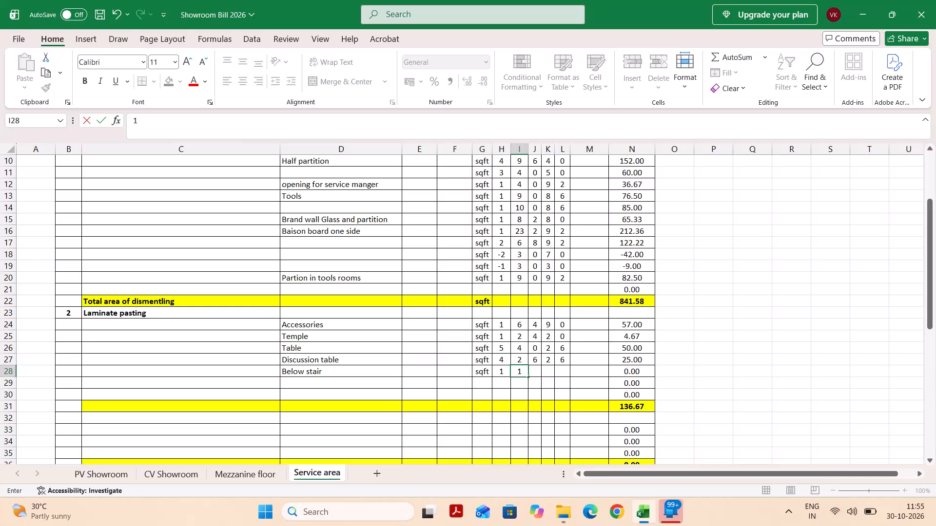
Enter the Below stair dimensions 10, 6, 3 and 7 in I28 to L28.
key("BackSpace")
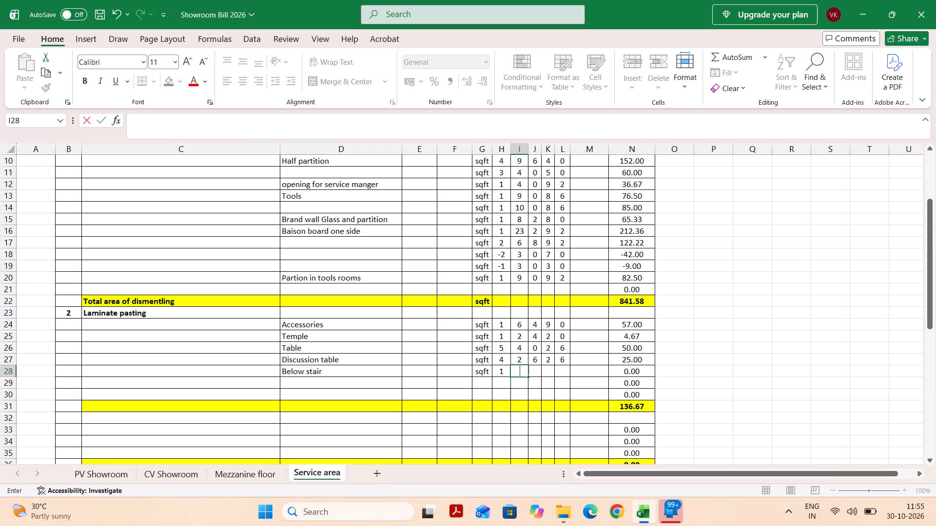
type("10")
key("Tab")
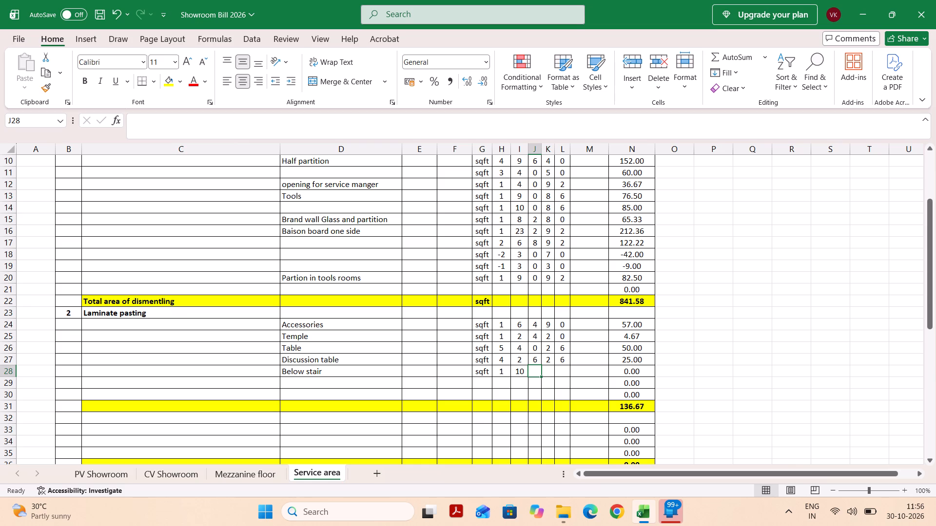
key("6")
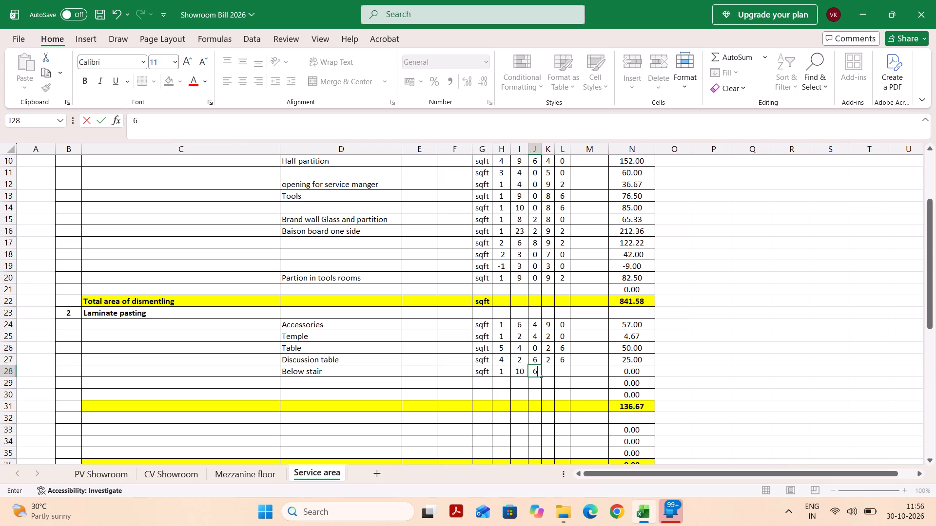
key("3")
key("BackSpace")
key("Tab")
key("3")
key("Tab")
key("7")
key("Tab")
key("Return")
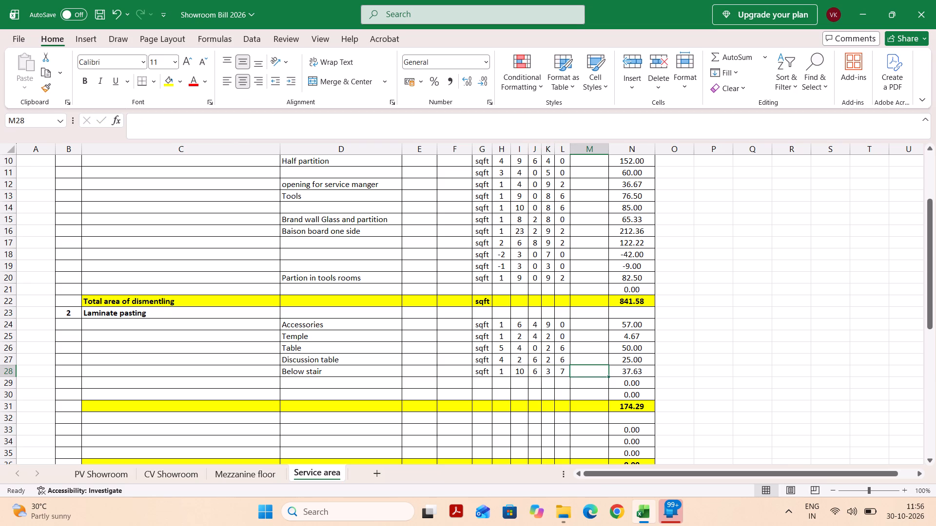
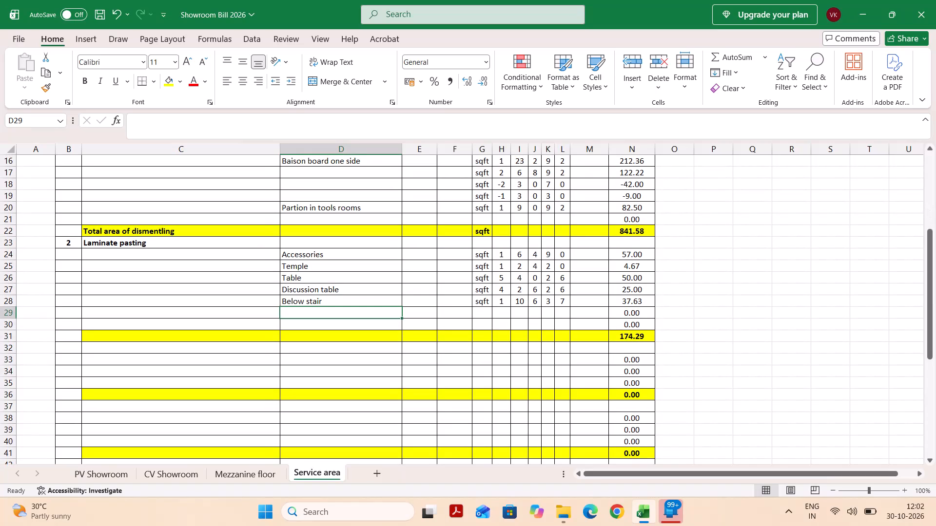
Enter the label "Ground floor" in C9, beneath the Dismentaling heading.
scroll(170, 291, "up", 2)
scroll(170, 291, "down", 1)
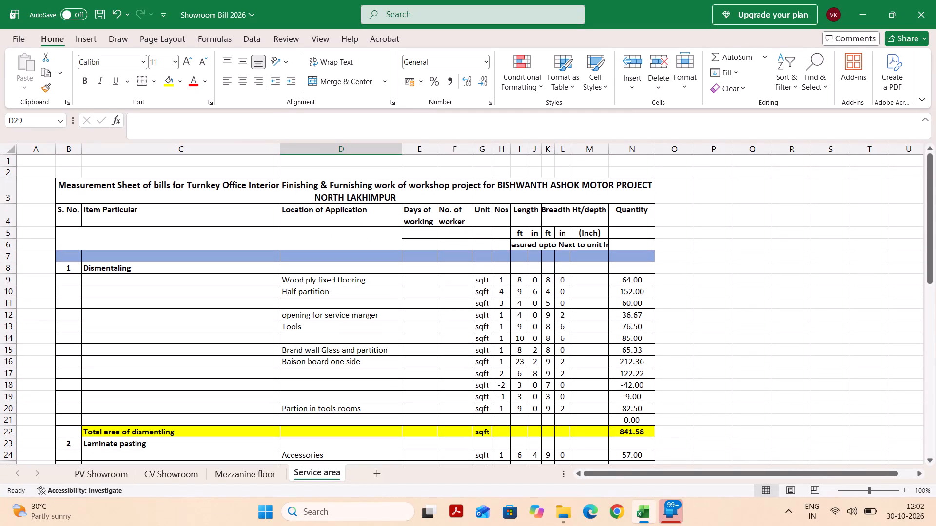
left_click(123, 282)
type("Gro")
type("un")
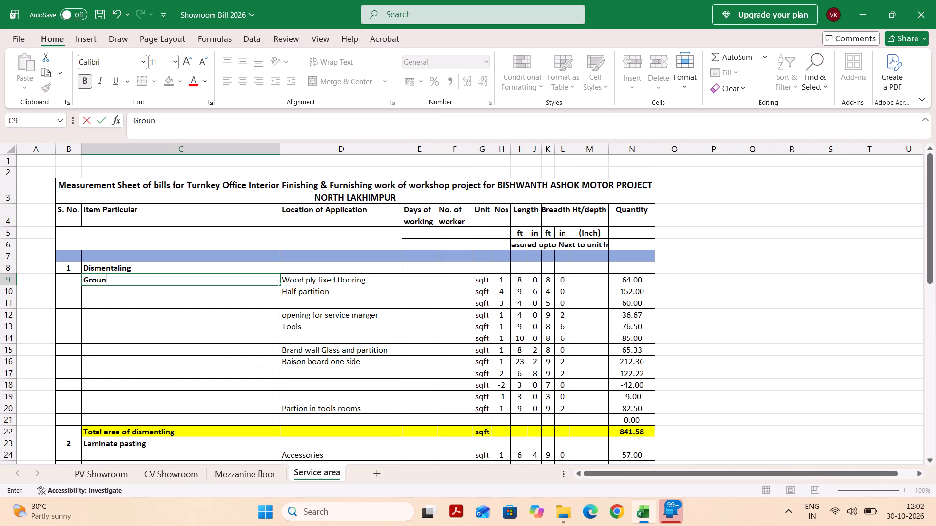
type("d")
key("space")
type("floor")
key("space")
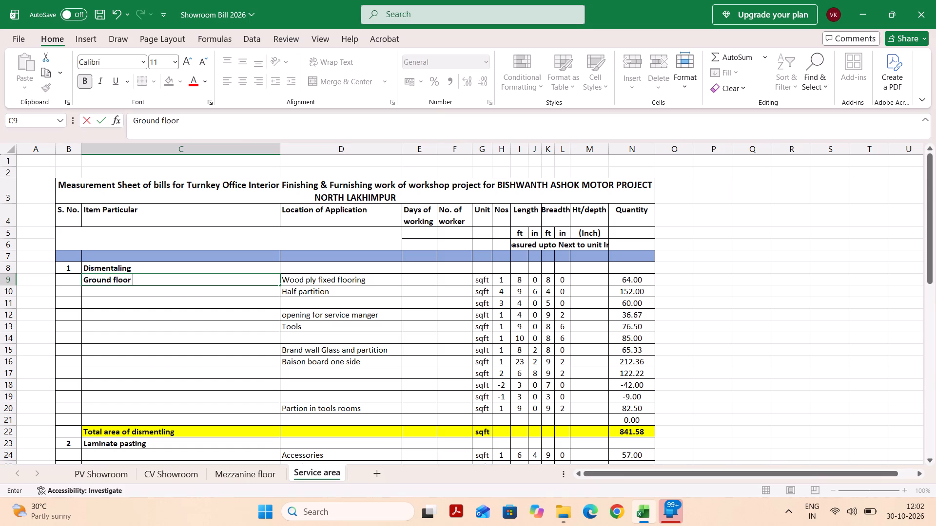
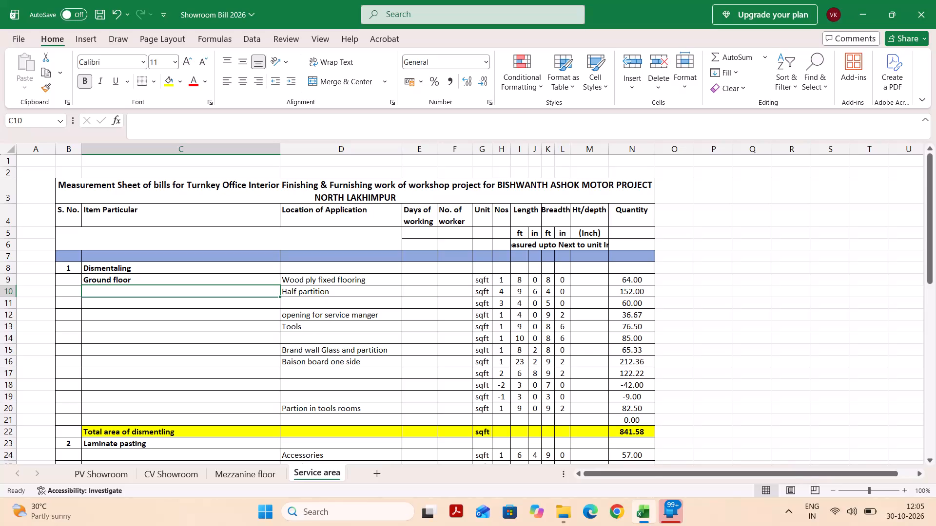
Insert 16 blank rows above row 29, below the Below stair entry in the Laminate pasting section.
left_click(177, 326)
scroll(177, 326, "up", 1)
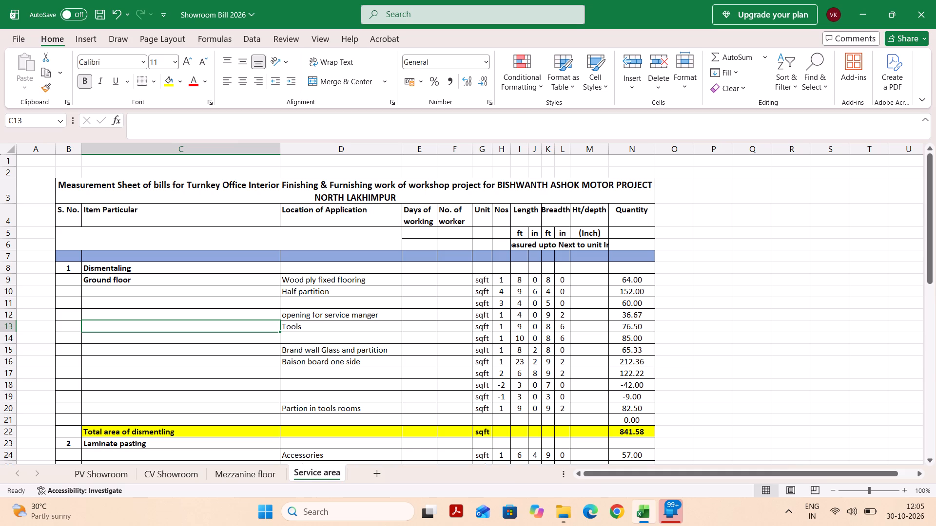
scroll(195, 387, "down", 1)
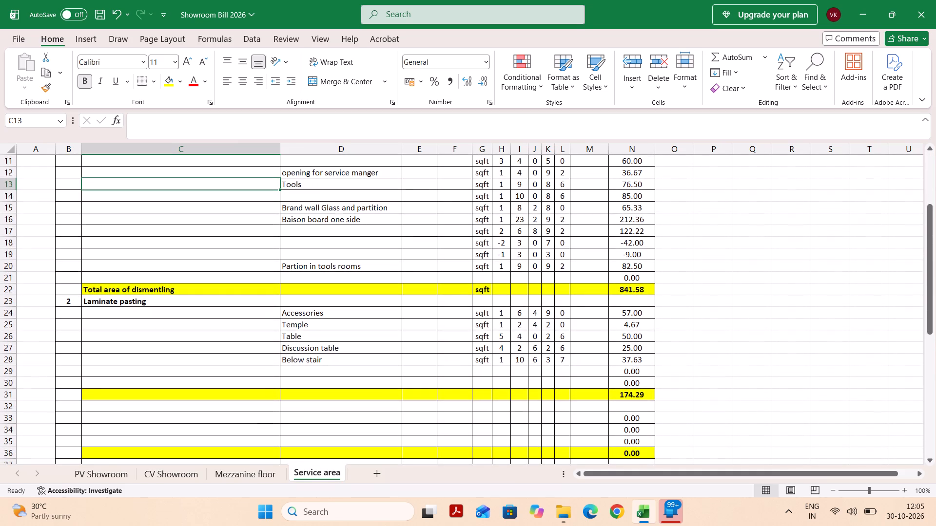
left_click(348, 385)
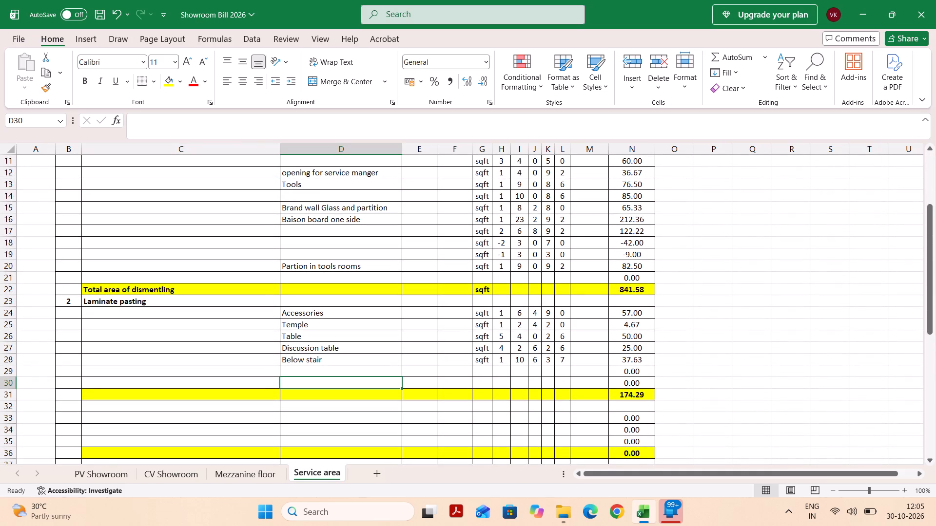
left_click_drag(7, 373, 4, 383)
key("ctrl+plus")
key("ctrl+plus")
key("ctrl+plus")
key("ctrl+plus")
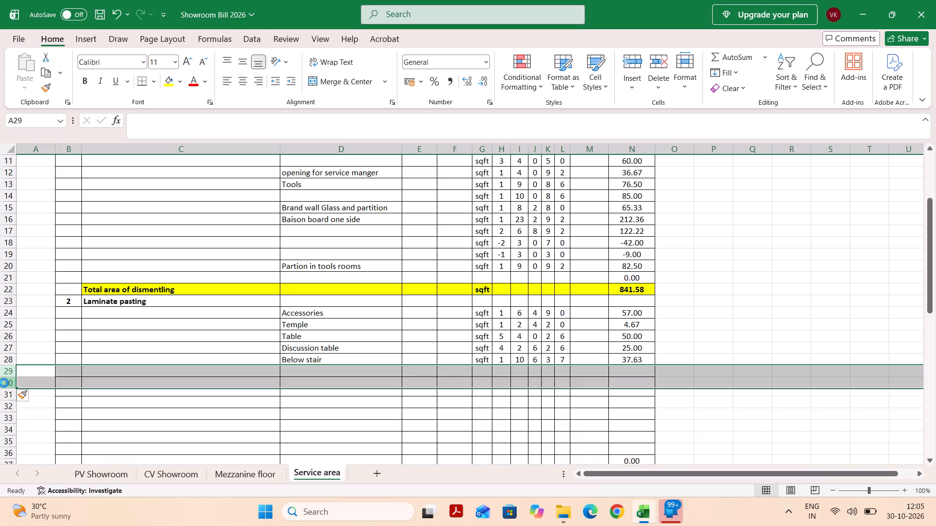
key("ctrl+plus")
key("ctrl+plus")
key("ctrl+plus")
key("ctrl+plus")
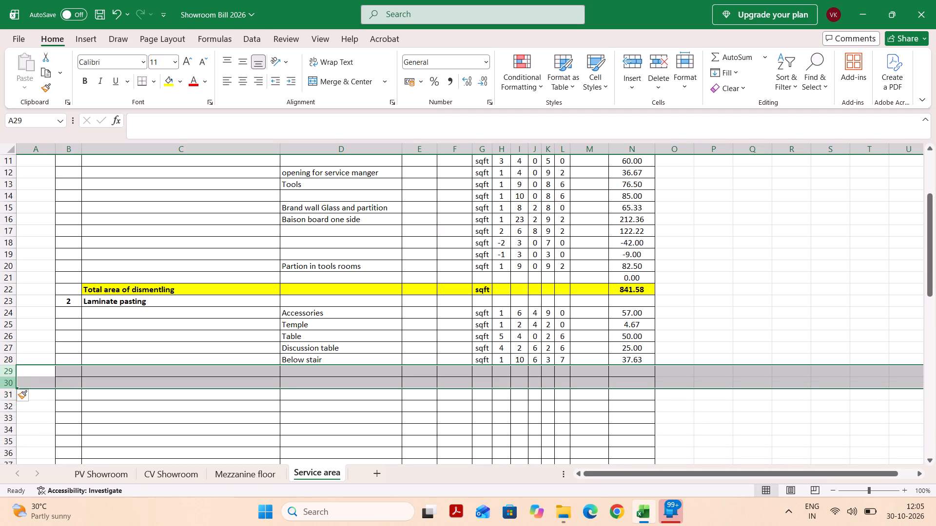
key("plus")
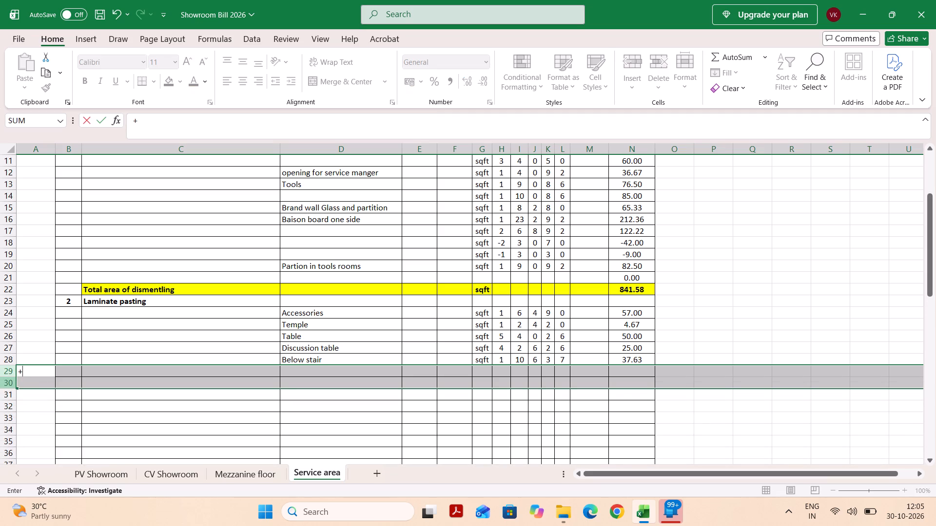
key("BackSpace")
key("Escape")
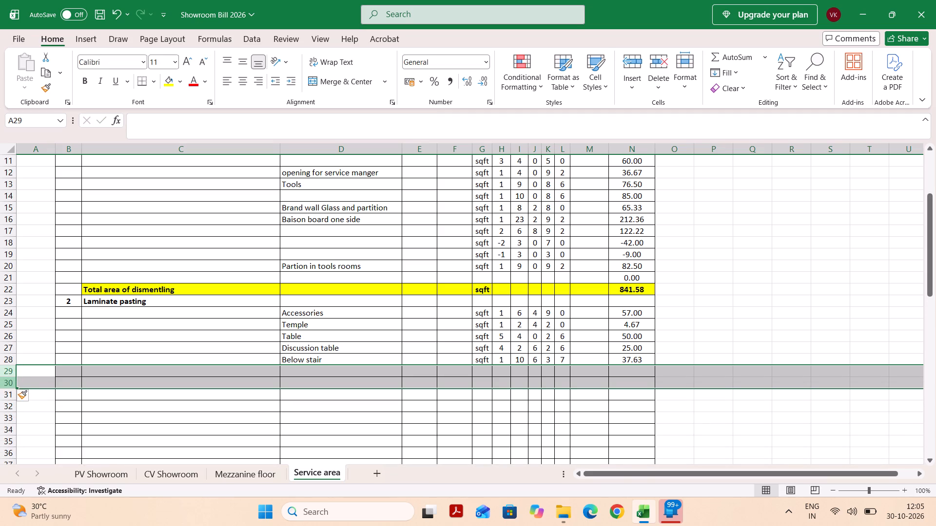
left_click(112, 370)
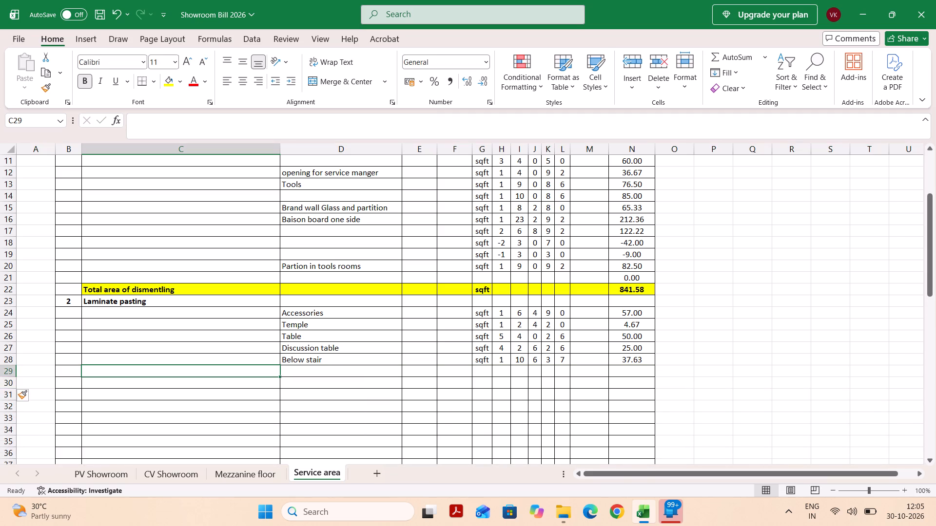
scroll(220, 409, "down", 1)
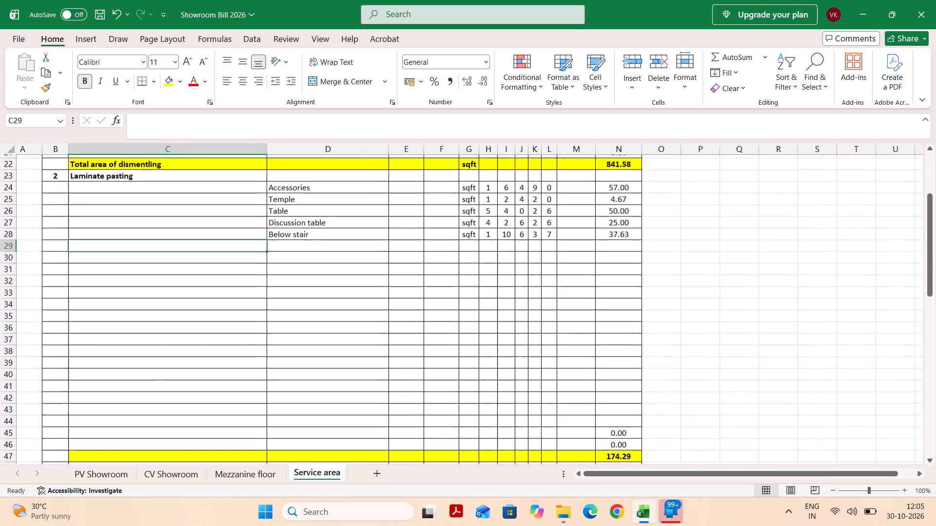
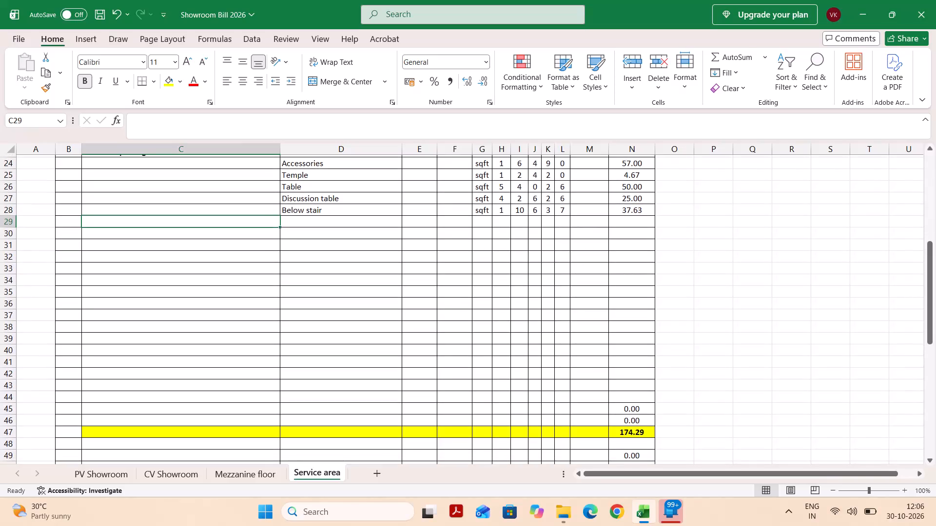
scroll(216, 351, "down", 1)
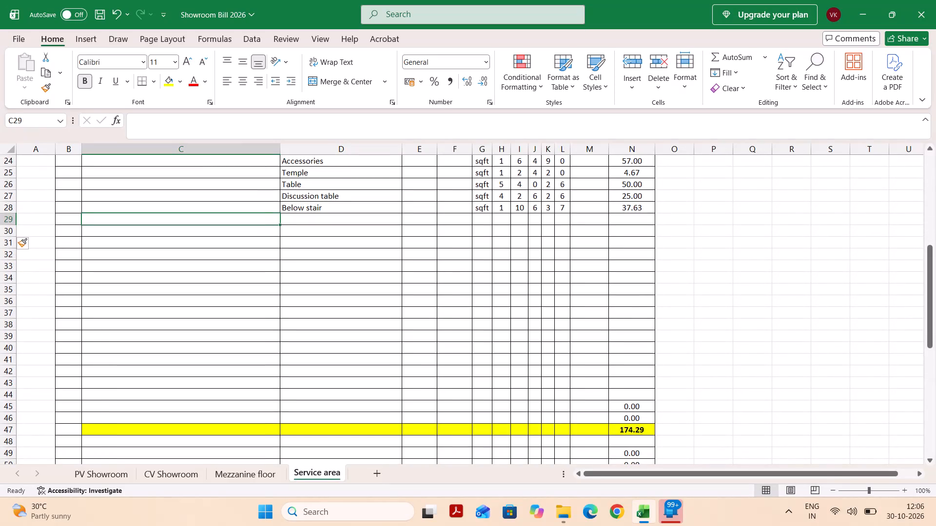